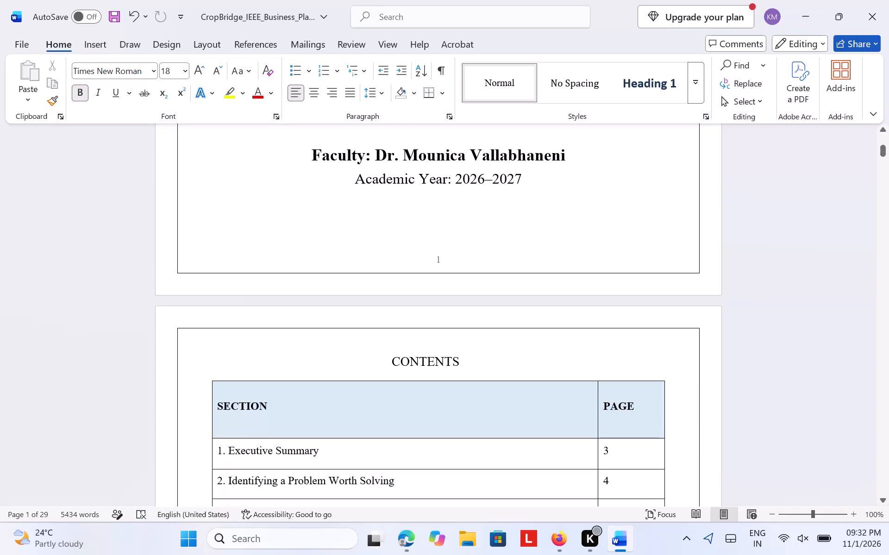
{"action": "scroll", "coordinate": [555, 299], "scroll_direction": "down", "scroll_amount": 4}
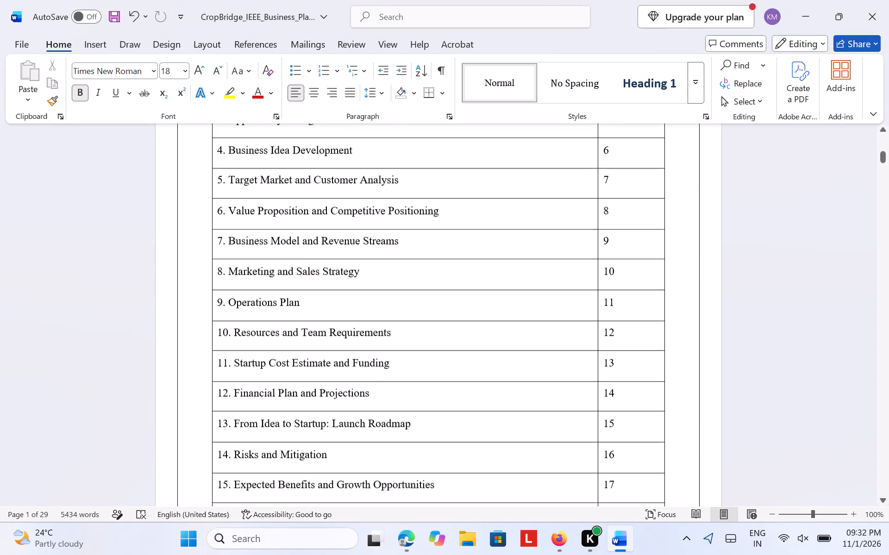
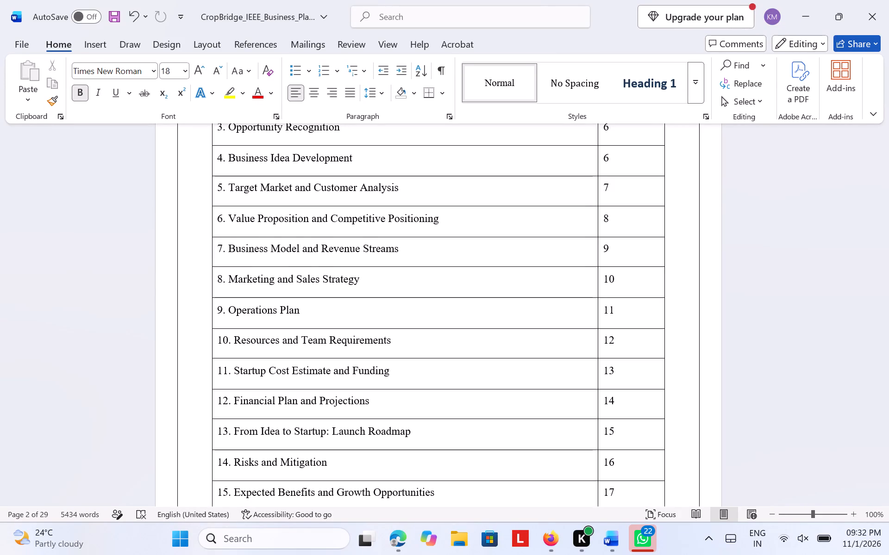
Compare the contents table's page entry for the Executive Summary with where that section actually runs in the document.
{"action": "scroll", "coordinate": [518, 381], "scroll_direction": "up", "scroll_amount": 2}
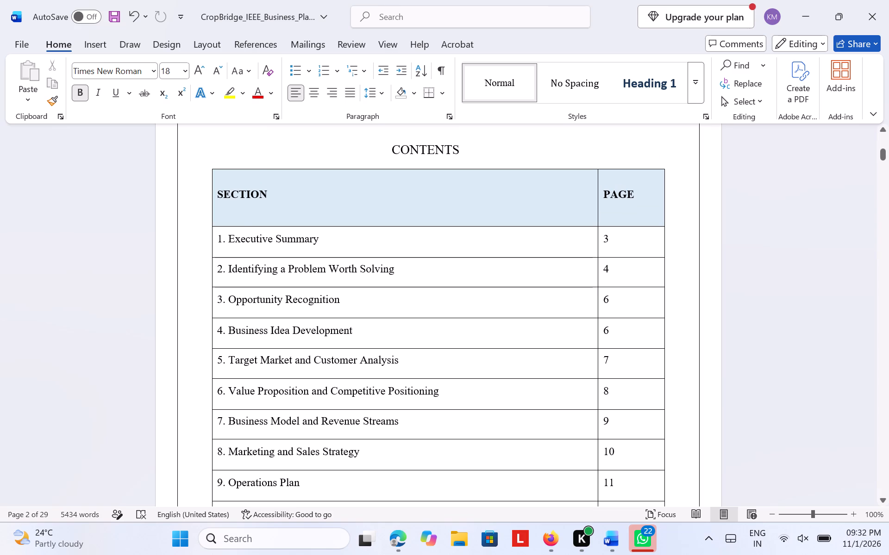
{"action": "scroll", "coordinate": [388, 277], "scroll_direction": "down", "scroll_amount": 8}
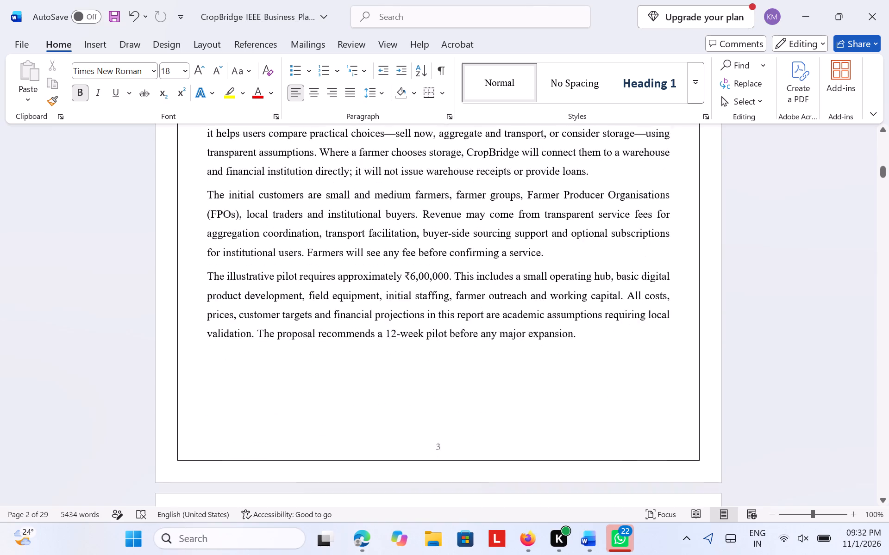
{"action": "scroll", "coordinate": [388, 277], "scroll_direction": "up", "scroll_amount": 7}
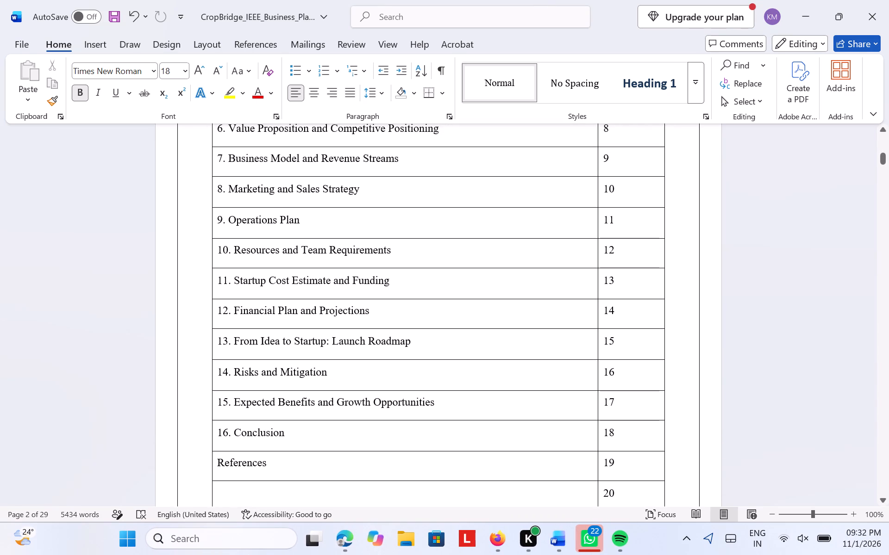
{"action": "scroll", "coordinate": [622, 172], "scroll_direction": "up", "scroll_amount": 4}
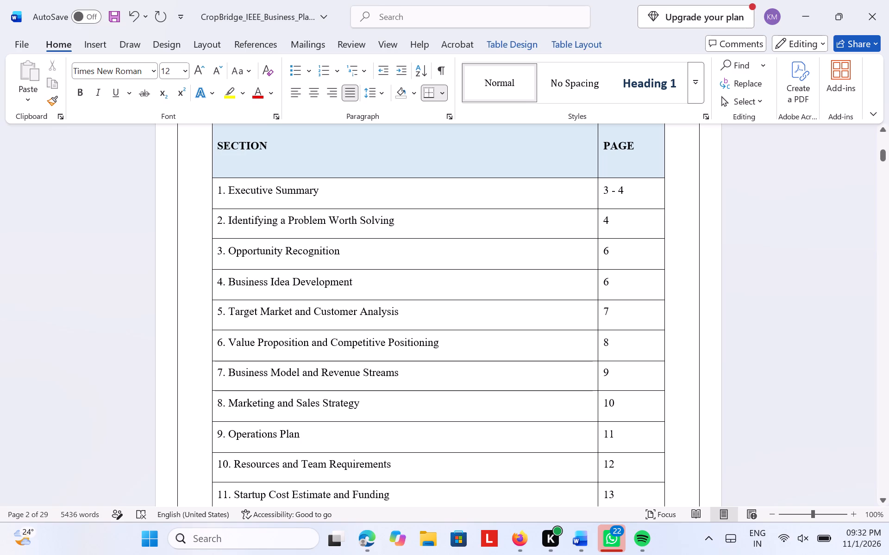
Set the page entry for the Identifying a Problem Worth Solving section to 4 - 6.
{"action": "left_click", "coordinate": [633, 222]}
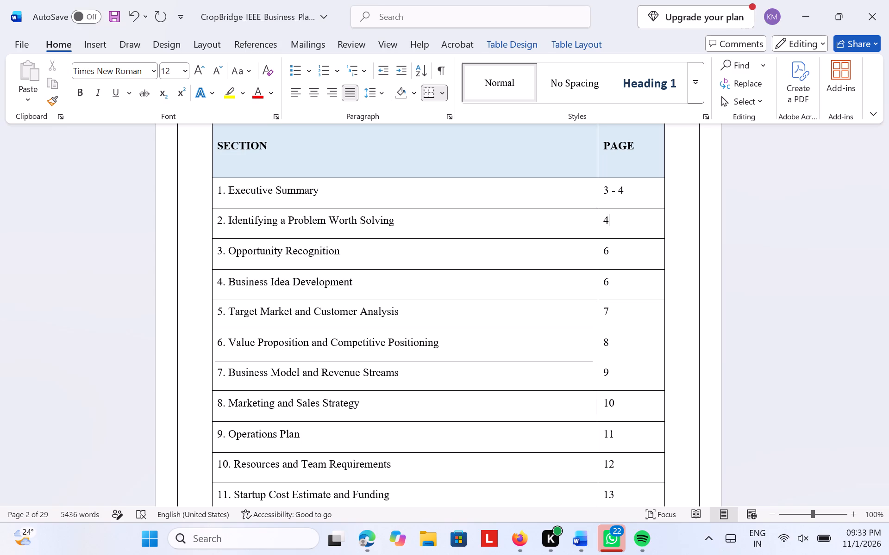
{"action": "left_click", "coordinate": [633, 222]}
{"action": "key", "text": "space"}
{"action": "key", "text": "p"}
{"action": "key", "text": "BackSpace"}
{"action": "type", "text": "-"}
{"action": "key", "text": "space"}
{"action": "key", "text": "6"}
Extend the page entry for the Opportunity Recognition section to the range 6 - 8.
{"action": "left_click", "coordinate": [623, 251]}
{"action": "key", "text": "space"}
{"action": "type", "text": "- 8"}
Replace the page entry for the Business Idea Development section with 9 - 10.
{"action": "left_click", "coordinate": [626, 284]}
{"action": "key", "text": "BackSpace"}
{"action": "key", "text": "9"}
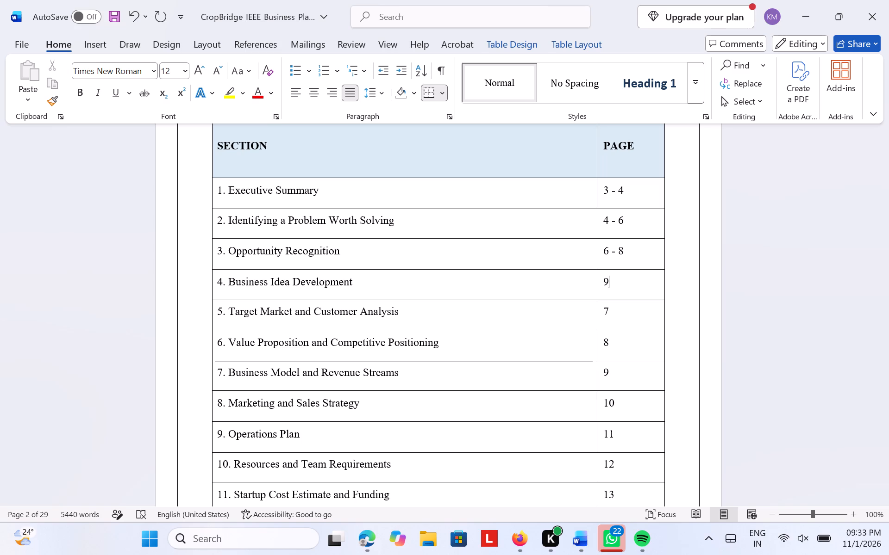
{"action": "type", "text": "-"}
{"action": "key", "text": "space"}
{"action": "key", "text": "BackSpace"}
{"action": "key", "text": "BackSpace"}
{"action": "key", "text": "space"}
{"action": "type", "text": "-"}
{"action": "key", "text": "space"}
{"action": "type", "text": "10"}
Replace the page entry for the Target Market and Customer Analysis section with 11 – 12.
{"action": "left_click", "coordinate": [623, 314]}
{"action": "key", "text": "BackSpace"}
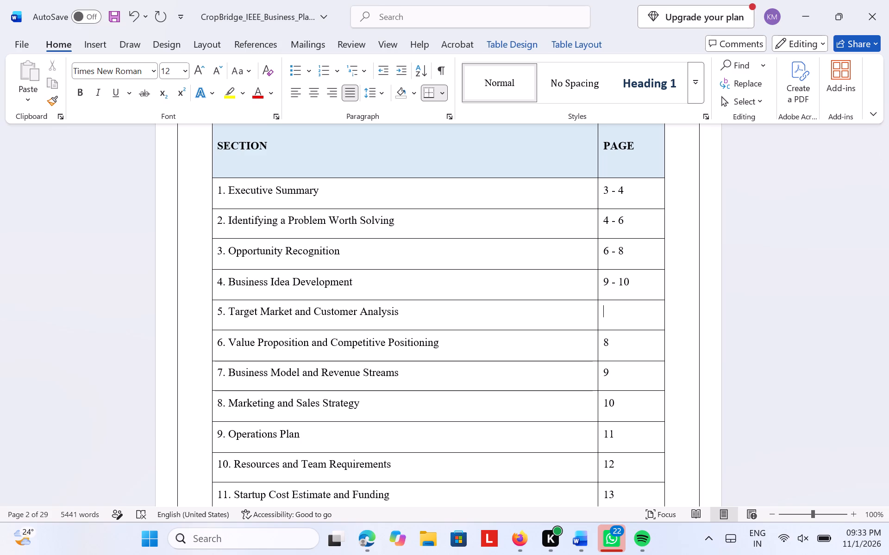
{"action": "type", "text": "11"}
{"action": "key", "text": "space"}
{"action": "type", "text": "-"}
{"action": "key", "text": "space"}
{"action": "key", "text": "BackSpace"}
{"action": "key", "text": "BackSpace"}
{"action": "key", "text": "BackSpace"}
{"action": "key", "text": "space"}
{"action": "type", "text": "-"}
{"action": "key", "text": "space"}
{"action": "type", "text": "12"}
{"action": "key", "text": "space"}
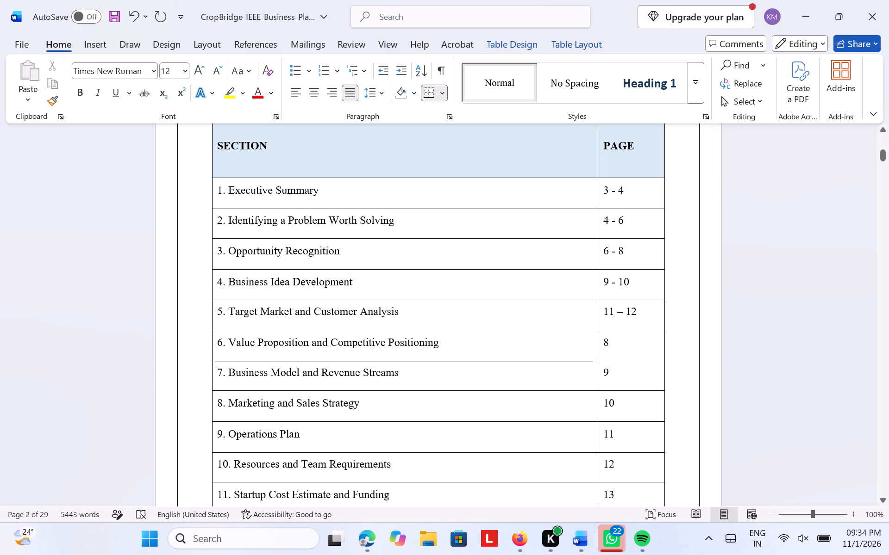
Replace the page entry for the Value Proposition and Competitive Positioning section with 13 - 15.
{"action": "left_click", "coordinate": [629, 339]}
{"action": "key", "text": "BackSpace"}
{"action": "type", "text": "13"}
{"action": "key", "text": "space"}
{"action": "type", "text": "-"}
{"action": "key", "text": "space"}
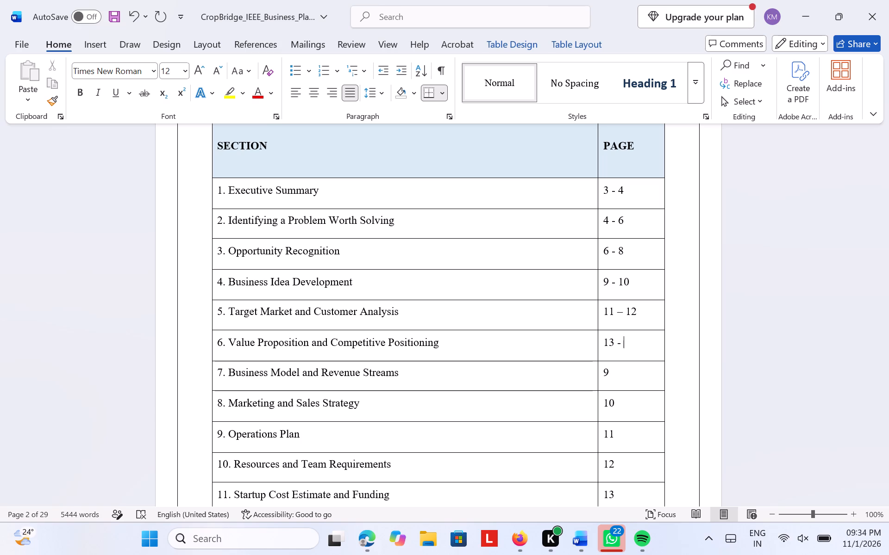
{"action": "type", "text": "15"}
Replace the page entry for the Business Model and Revenue Streams section with 16 - 17.
{"action": "left_click", "coordinate": [625, 380]}
{"action": "key", "text": "BackSpace"}
{"action": "key", "text": "1"}
{"action": "key", "text": "6"}
{"action": "key", "text": "space"}
{"action": "type", "text": "-"}
{"action": "key", "text": "space"}
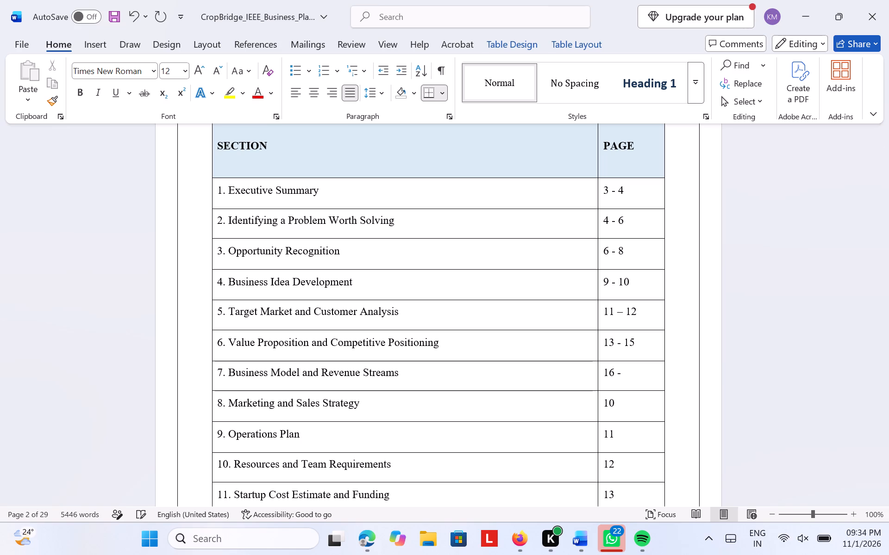
{"action": "key", "text": "1"}
{"action": "key", "text": "7"}
Replace the page entry for the Marketing and Sales Strategy section with 18 - 19, using a plain hyphen.
{"action": "left_click", "coordinate": [631, 407]}
{"action": "key", "text": "BackSpace"}
{"action": "key", "text": "BackSpace"}
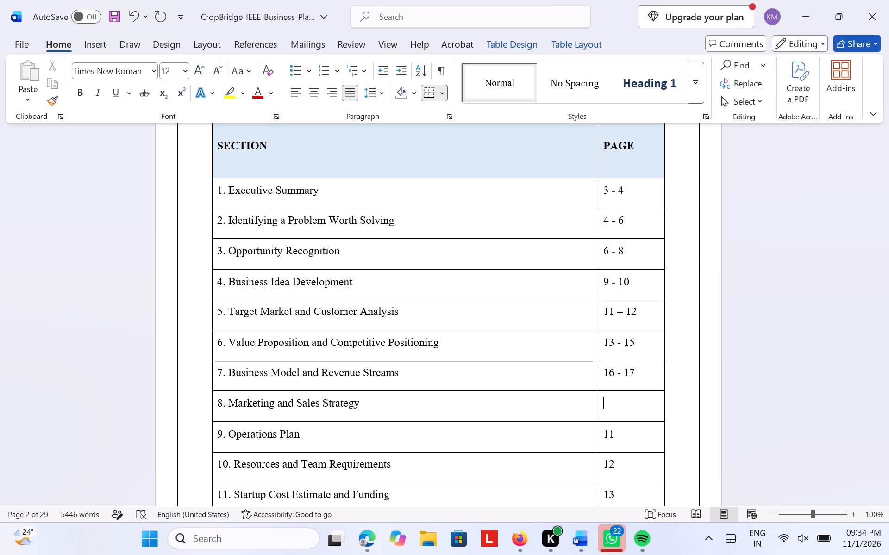
{"action": "key", "text": "1"}
{"action": "type", "text": "8 -"}
{"action": "key", "text": "space"}
{"action": "type", "text": "19"}
{"action": "key", "text": "space"}
{"action": "key", "text": "BackSpace"}
{"action": "key", "text": "BackSpace"}
{"action": "key", "text": "BackSpace"}
{"action": "key", "text": "BackSpace"}
{"action": "key", "text": "BackSpace"}
{"action": "key", "text": "BackSpace"}
{"action": "key", "text": "space"}
{"action": "type", "text": "-"}
{"action": "key", "text": "space"}
{"action": "type", "text": "19"}
Replace the page entry for the Operations Plan section with 19 - 20.
{"action": "left_click", "coordinate": [624, 432]}
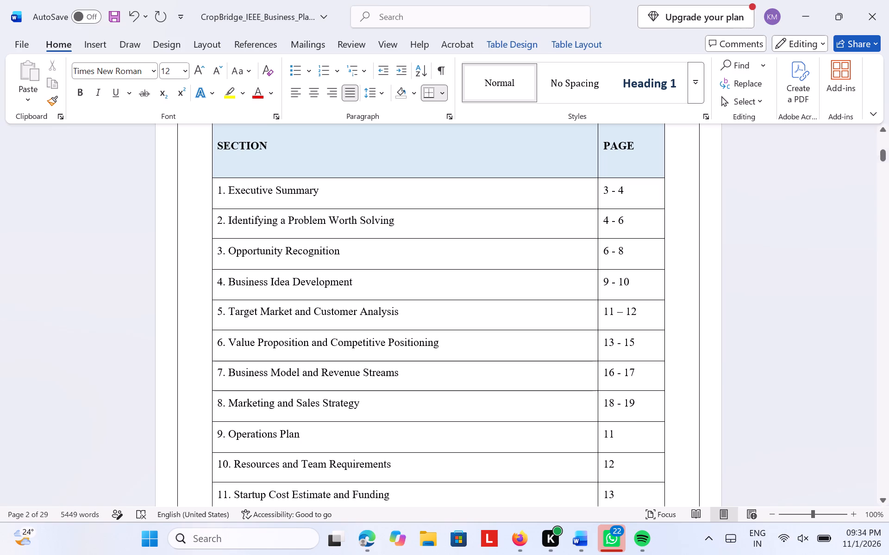
{"action": "key", "text": "BackSpace"}
{"action": "type", "text": "9 -"}
{"action": "key", "text": "space"}
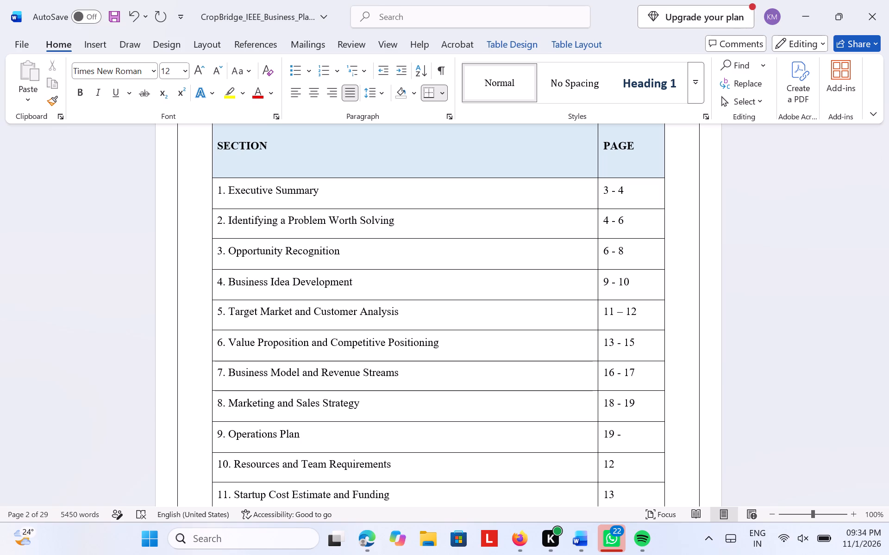
{"action": "type", "text": "20"}
Copy the Operations Plan page range, 19 - 20, over the page entry for the Resources and Team Requirements section.
{"action": "scroll", "coordinate": [677, 419], "scroll_direction": "down", "scroll_amount": 1}
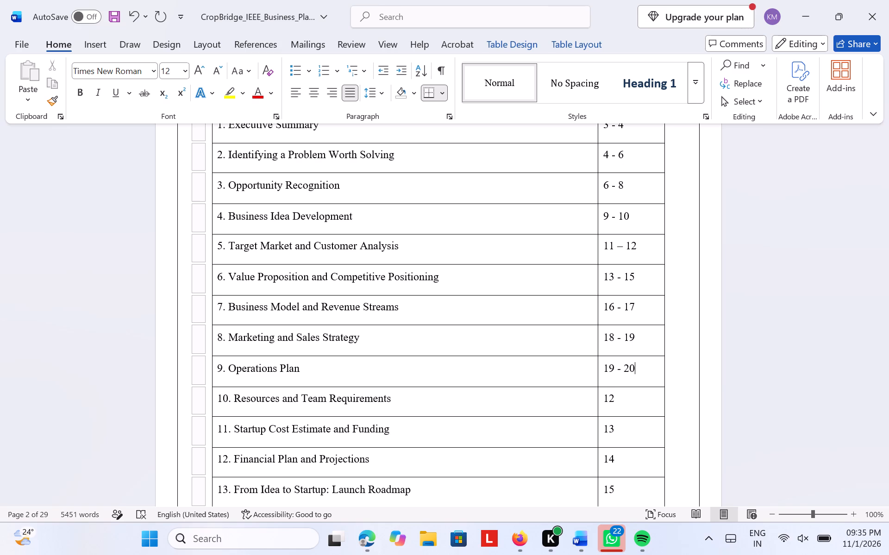
{"action": "left_click_drag", "start_coordinate": [644, 370], "coordinate": [624, 370]}
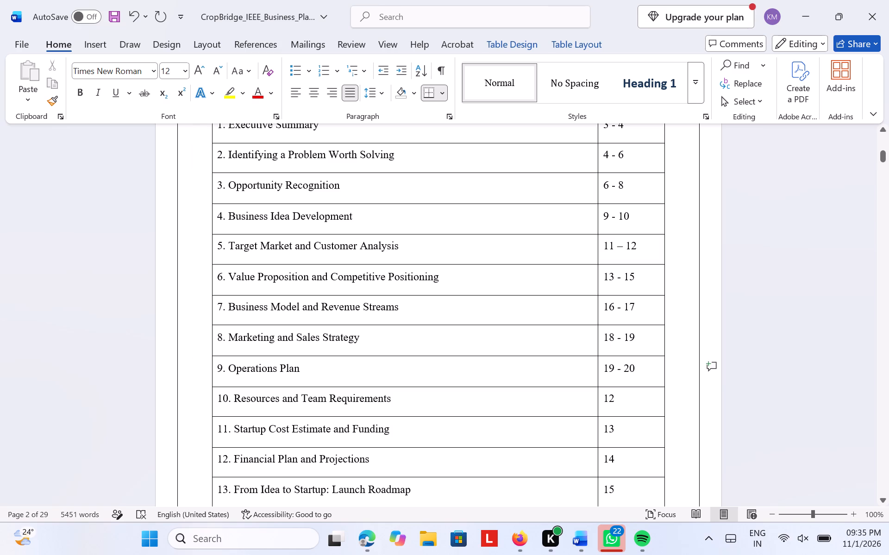
{"action": "left_click_drag", "start_coordinate": [624, 370], "coordinate": [606, 369]}
{"action": "key", "text": "ctrl+c"}
{"action": "left_click", "coordinate": [628, 407]}
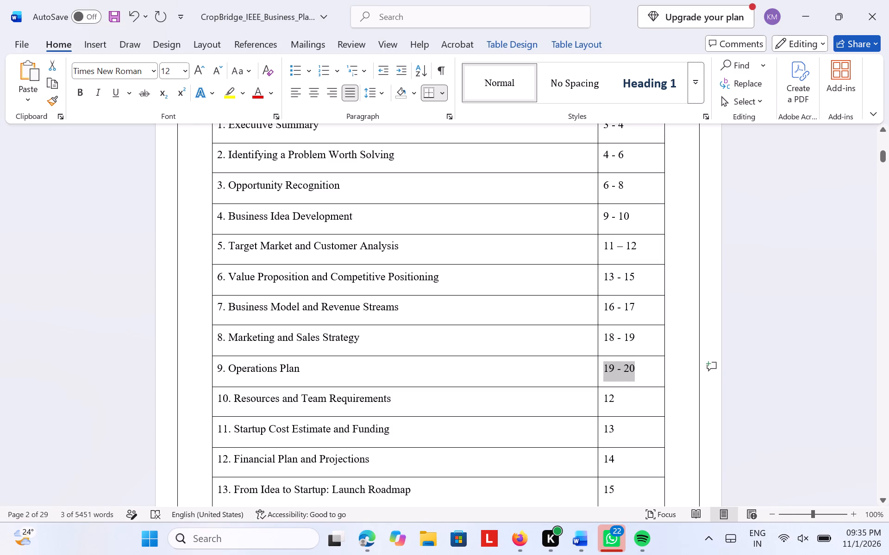
{"action": "left_click", "coordinate": [628, 407]}
{"action": "key", "text": "BackSpace"}
{"action": "key", "text": "BackSpace"}
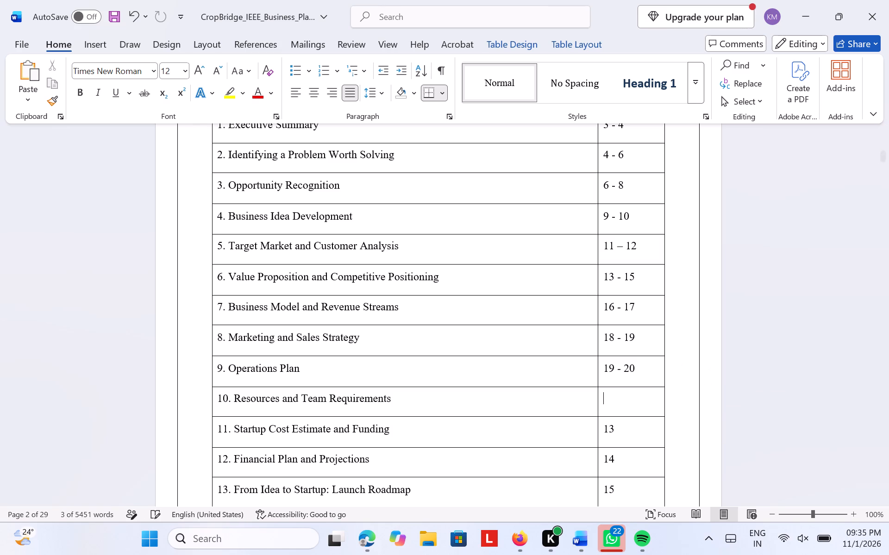
{"action": "key", "text": "ctrl+v"}
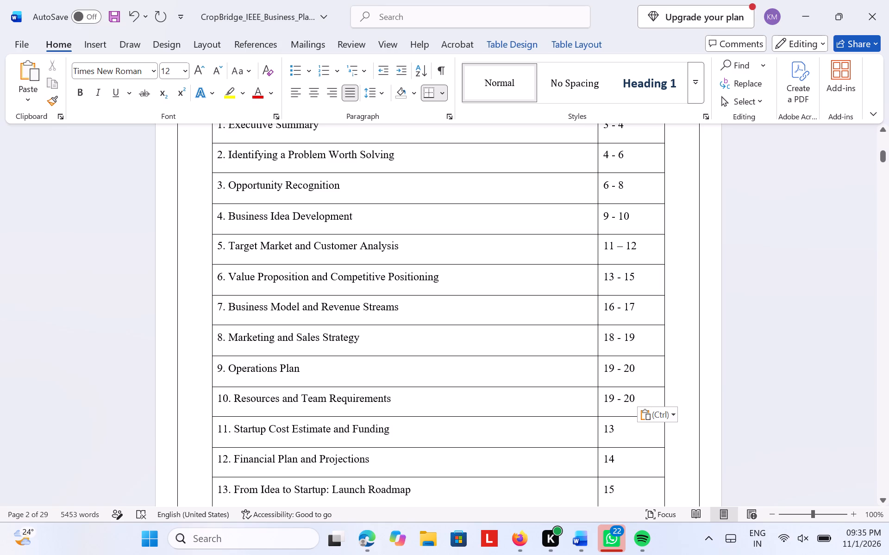
Replace the page entry for the Business Model and Revenue Streams section with 14 - 15.
{"action": "left_click", "coordinate": [642, 305]}
{"action": "left_click_drag", "start_coordinate": [642, 305], "coordinate": [606, 305]}
{"action": "key", "text": "BackSpace"}
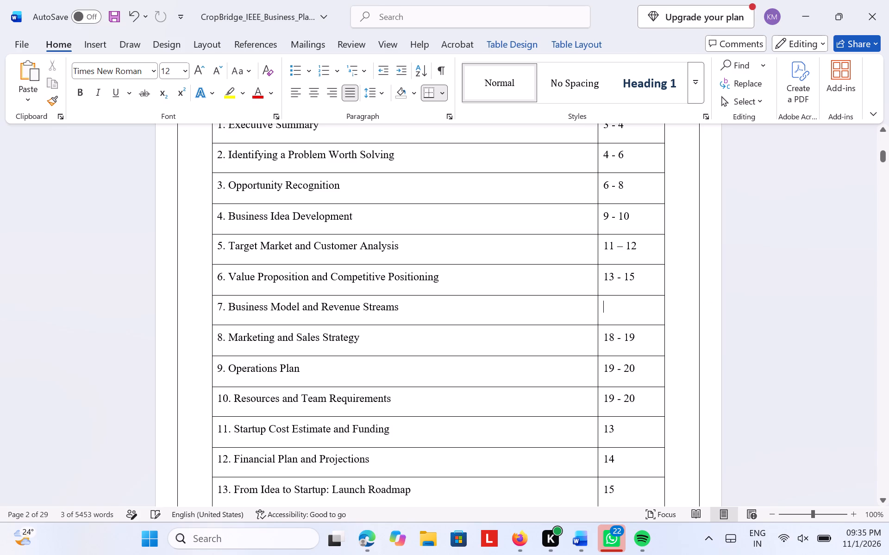
{"action": "type", "text": "14 -"}
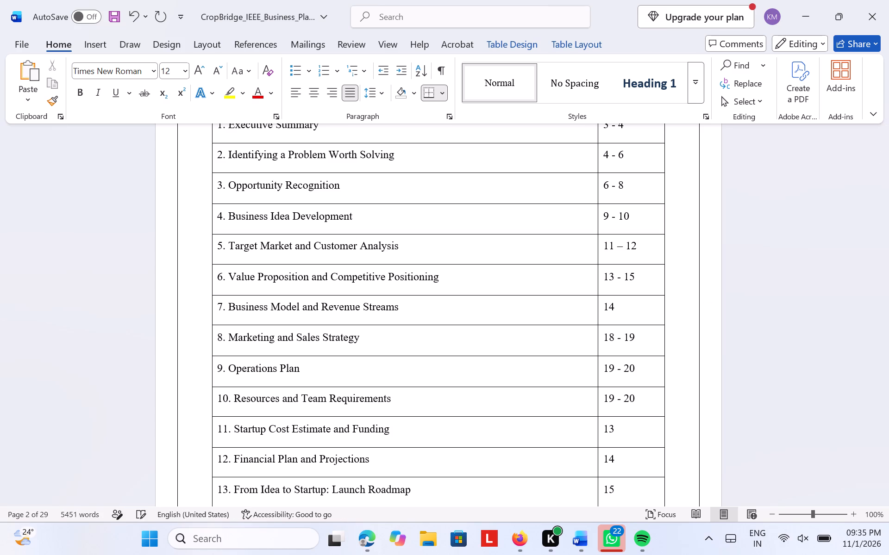
{"action": "key", "text": "space"}
{"action": "key", "text": "1"}
{"action": "key", "text": "5"}
Replace the page entry for the Marketing and Sales Strategy section with 16 - 17.
{"action": "left_click", "coordinate": [641, 338]}
{"action": "key", "text": "BackSpace"}
{"action": "key", "text": "BackSpace"}
{"action": "key", "text": "BackSpace"}
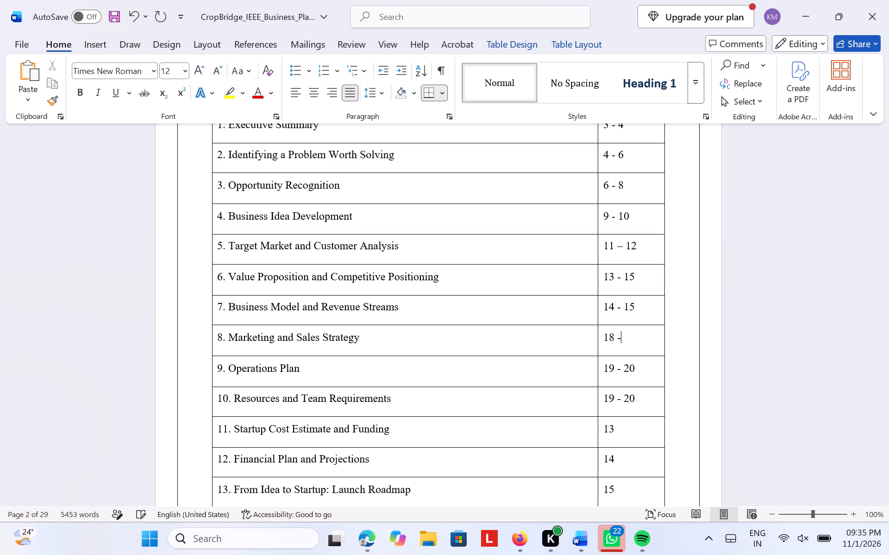
{"action": "key", "text": "BackSpace"}
{"action": "key", "text": "BackSpace"}
{"action": "key", "text": "BackSpace"}
{"action": "key", "text": "BackSpace"}
{"action": "key", "text": "1"}
{"action": "type", "text": "6 -"}
{"action": "key", "text": "space"}
{"action": "key", "text": "1"}
{"action": "key", "text": "7"}
Replace the page entry for the Operations Plan section with 18 - 19.
{"action": "left_click", "coordinate": [644, 369]}
{"action": "key", "text": "BackSpace"}
{"action": "key", "text": "BackSpace"}
{"action": "key", "text": "BackSpace"}
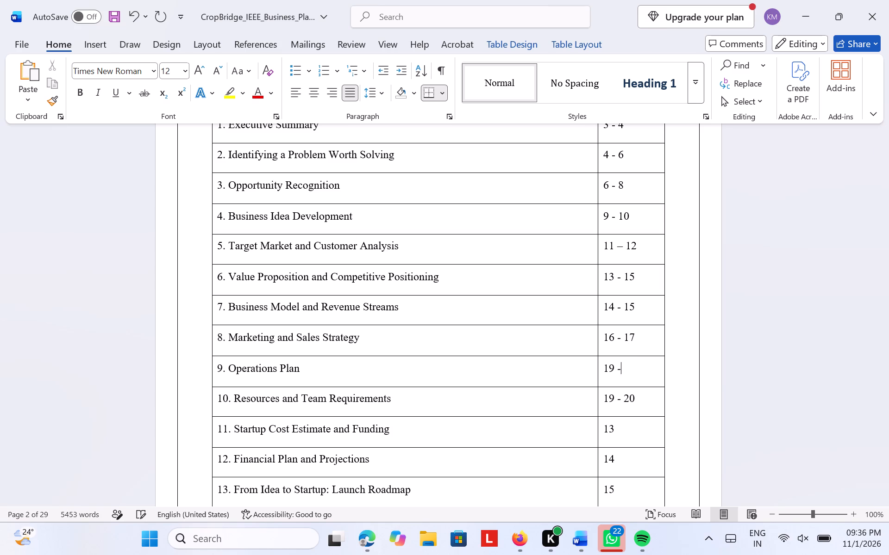
{"action": "key", "text": "BackSpace"}
{"action": "key", "text": "BackSpace"}
{"action": "key", "text": "BackSpace"}
{"action": "key", "text": "BackSpace"}
{"action": "type", "text": "18"}
{"action": "key", "text": "space"}
{"action": "type", "text": "- 19"}
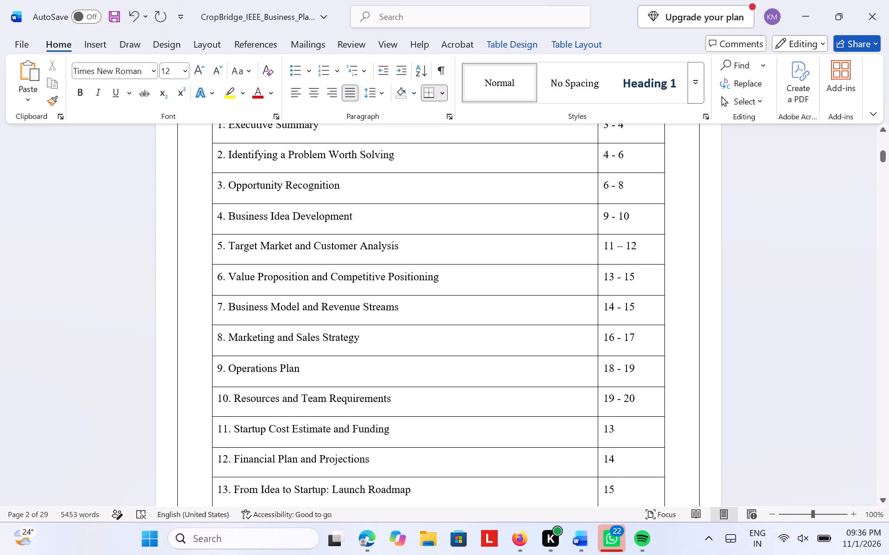
Replace the page entry for the Startup Cost Estimate and Funding section with 21 - 22.
{"action": "left_click", "coordinate": [633, 421]}
{"action": "key", "text": "BackSpace"}
{"action": "key", "text": "BackSpace"}
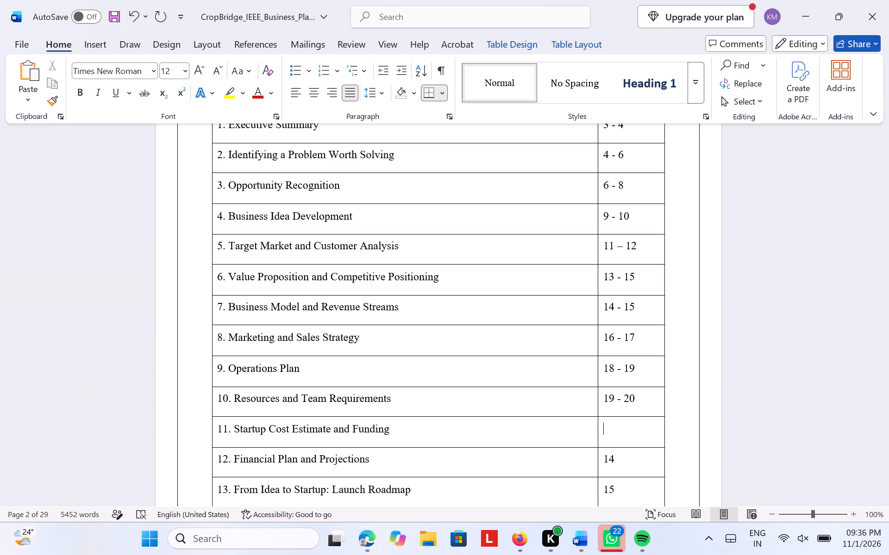
{"action": "type", "text": "21 -"}
{"action": "key", "text": "space"}
{"action": "type", "text": "22"}
Replace the page entry for the Financial Plan and Projections section with 23 – 24.
{"action": "scroll", "coordinate": [687, 407], "scroll_direction": "down", "scroll_amount": 2}
{"action": "left_click", "coordinate": [626, 317]}
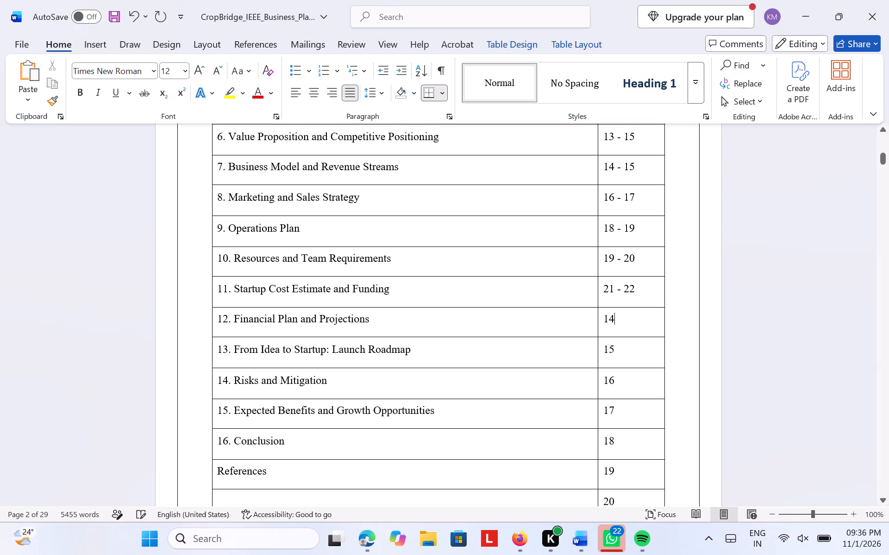
{"action": "key", "text": "BackSpace"}
{"action": "key", "text": "BackSpace"}
{"action": "type", "text": "12 -"}
{"action": "key", "text": "space"}
{"action": "key", "text": "BackSpace"}
{"action": "key", "text": "BackSpace"}
{"action": "key", "text": "BackSpace"}
{"action": "key", "text": "BackSpace"}
{"action": "key", "text": "BackSpace"}
{"action": "type", "text": "23 -"}
{"action": "key", "text": "space"}
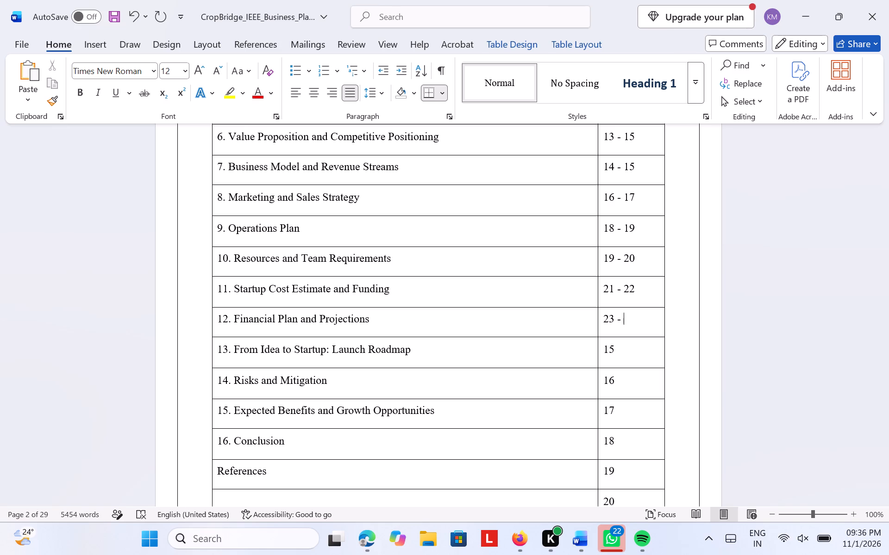
{"action": "type", "text": "24"}
{"action": "key", "text": "space"}
Rewrite the Financial Plan and Projections page range as 23 - 24, with a plain hyphen instead of the long dash.
{"action": "key", "text": "BackSpace"}
{"action": "key", "text": "BackSpace"}
{"action": "key", "text": "BackSpace"}
{"action": "key", "text": "BackSpace"}
{"action": "key", "text": "BackSpace"}
{"action": "type", "text": "-24"}
{"action": "key", "text": "BackSpace"}
{"action": "key", "text": "BackSpace"}
{"action": "key", "text": "space"}
{"action": "type", "text": "24"}
{"action": "key", "text": "space"}
{"action": "key", "text": "BackSpace"}
{"action": "key", "text": "BackSpace"}
{"action": "key", "text": "BackSpace"}
{"action": "key", "text": "BackSpace"}
{"action": "key", "text": "BackSpace"}
{"action": "type", "text": "- 4"}
{"action": "key", "text": "BackSpace"}
{"action": "type", "text": "24"}
Replace the page entry for the From Idea to Startup: Launch Roadmap section with 25 - 26.
{"action": "left_click", "coordinate": [628, 339]}
{"action": "key", "text": "BackSpace"}
{"action": "key", "text": "BackSpace"}
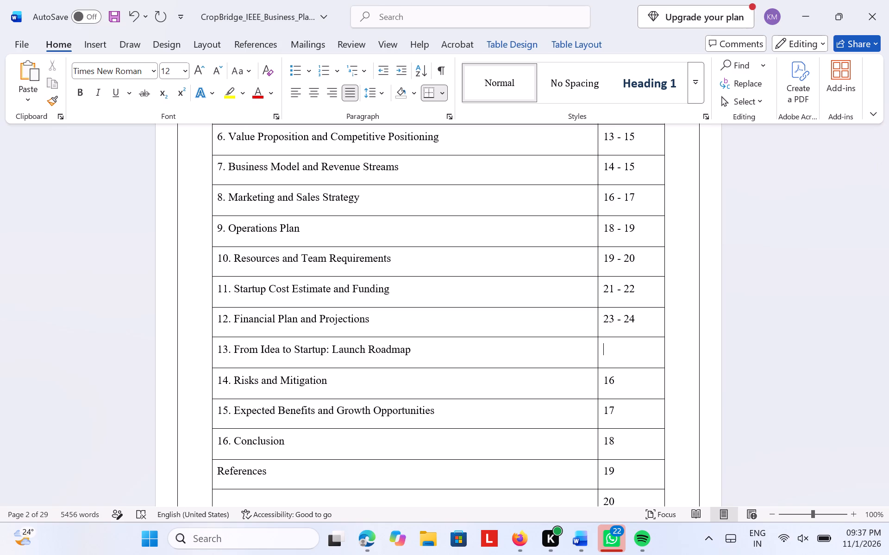
{"action": "type", "text": "25"}
{"action": "key", "text": "space"}
{"action": "type", "text": "-"}
{"action": "key", "text": "space"}
{"action": "key", "text": "2"}
{"action": "key", "text": "6"}
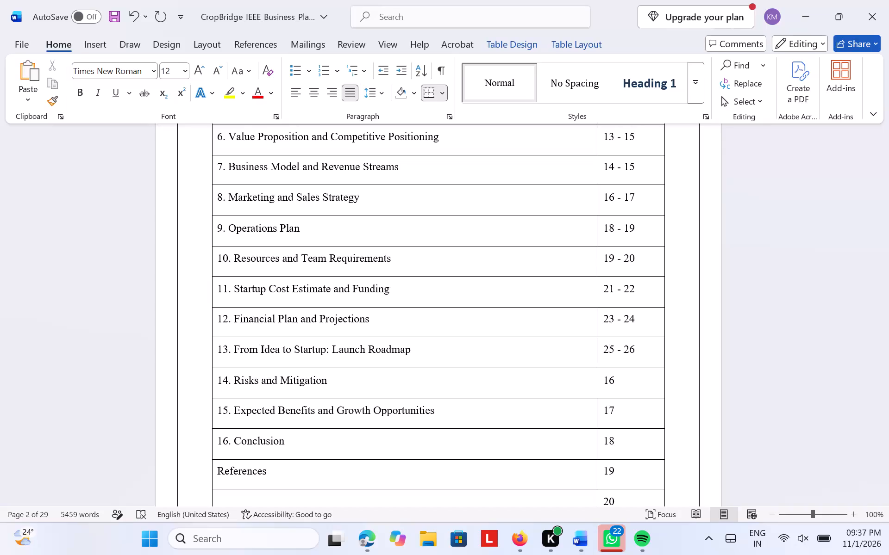
Replace the page entry for the Risks and Mitigation section with the single page number 27.
{"action": "left_click", "coordinate": [632, 380]}
{"action": "key", "text": "BackSpace"}
{"action": "key", "text": "BackSpace"}
{"action": "key", "text": "2"}
{"action": "type", "text": "7"}
{"action": "key", "text": "space"}
{"action": "type", "text": "-"}
{"action": "key", "text": "space"}
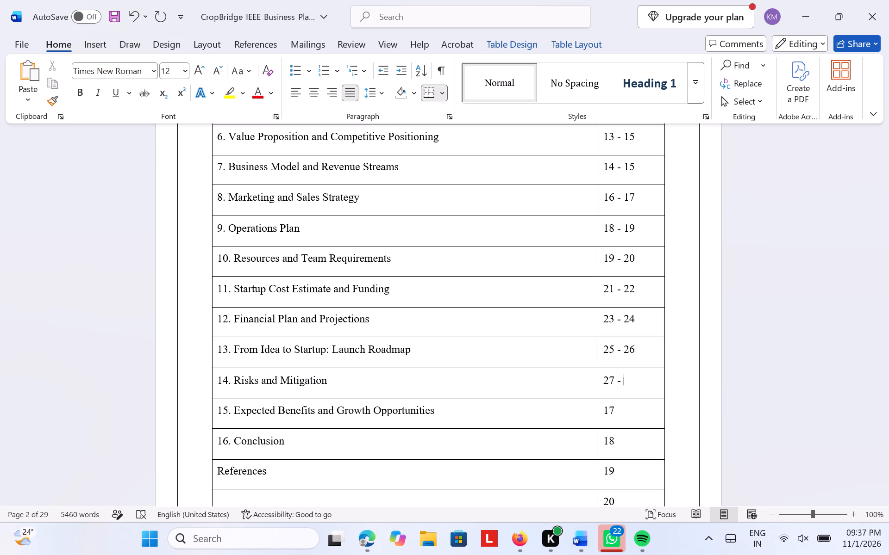
{"action": "key", "text": "BackSpace"}
{"action": "key", "text": "BackSpace"}
Clear the page entry for the Expected Benefits and Growth Opportunities section in the contents table.
{"action": "left_click", "coordinate": [618, 414]}
{"action": "key", "text": "BackSpace"}
{"action": "key", "text": "BackSpace"}
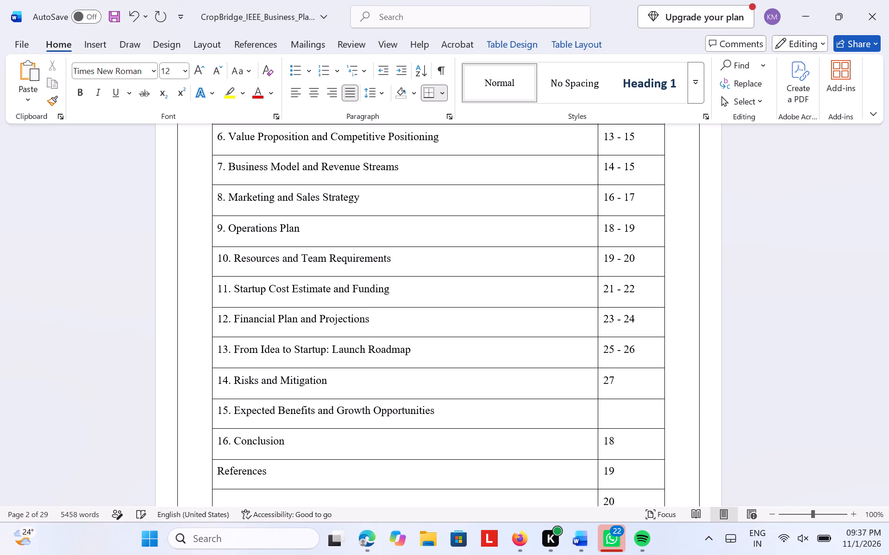
Look through the body of the plan, checking the section headings from 8 to 15 against the page numbers printed in the footers.
{"action": "scroll", "coordinate": [661, 396], "scroll_direction": "down", "scroll_amount": 18}
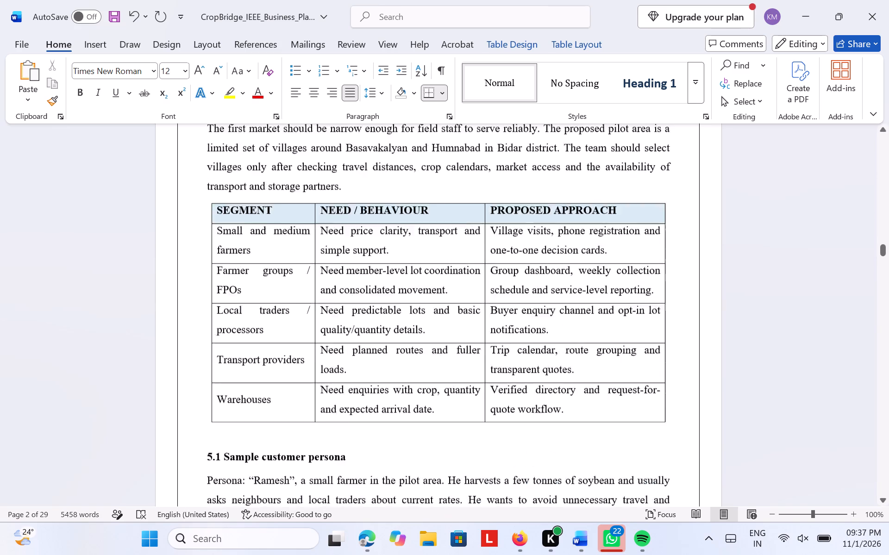
{"action": "scroll", "coordinate": [661, 396], "scroll_direction": "down", "scroll_amount": 20}
{"action": "scroll", "coordinate": [661, 396], "scroll_direction": "down", "scroll_amount": 5}
{"action": "scroll", "coordinate": [661, 396], "scroll_direction": "up", "scroll_amount": 2}
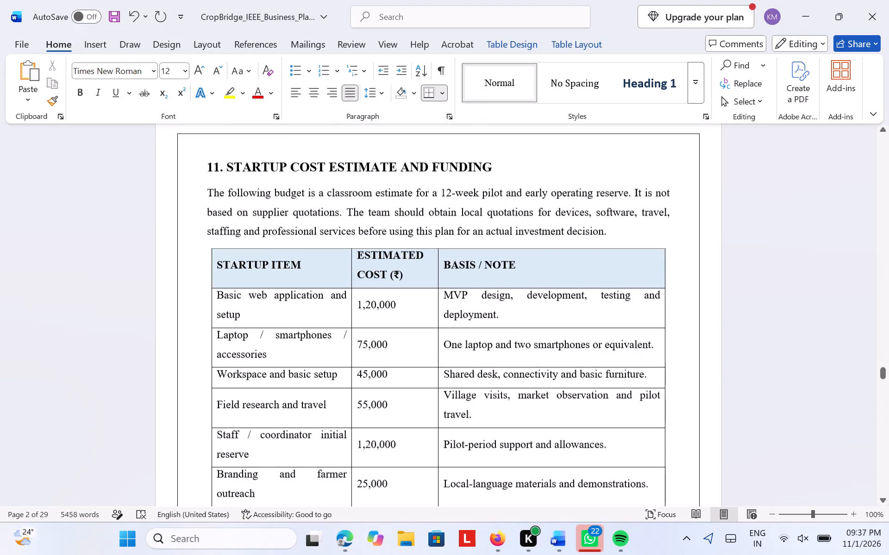
{"action": "scroll", "coordinate": [661, 396], "scroll_direction": "up", "scroll_amount": 2}
{"action": "scroll", "coordinate": [661, 396], "scroll_direction": "down", "scroll_amount": 12}
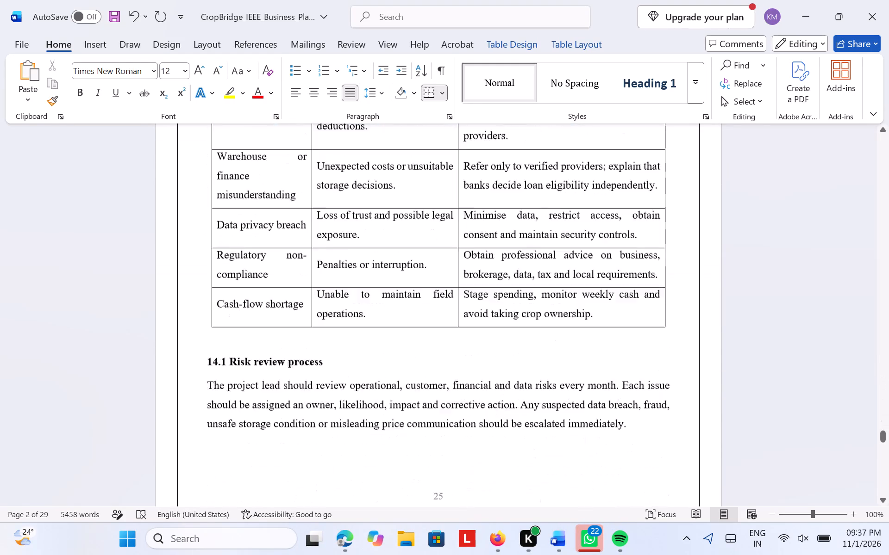
{"action": "scroll", "coordinate": [661, 396], "scroll_direction": "down", "scroll_amount": 12}
{"action": "scroll", "coordinate": [661, 396], "scroll_direction": "up", "scroll_amount": 13}
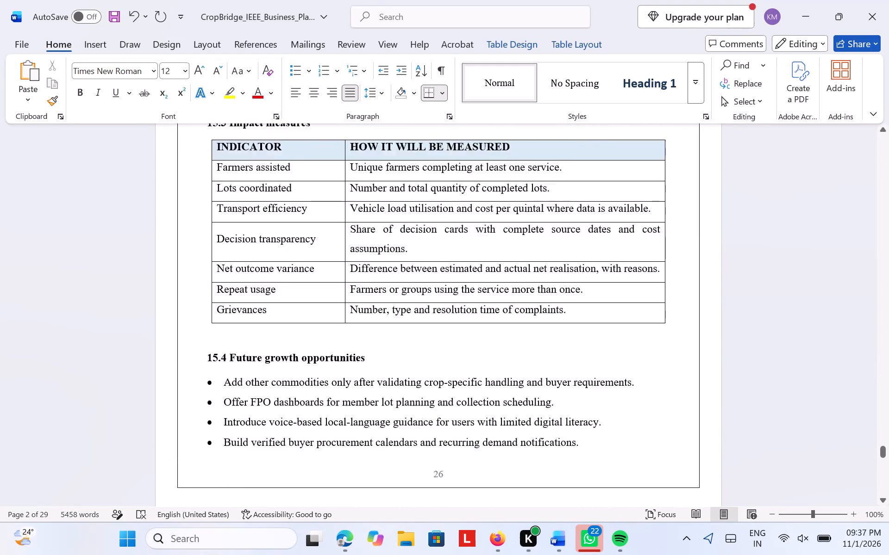
{"action": "scroll", "coordinate": [661, 396], "scroll_direction": "up", "scroll_amount": 9}
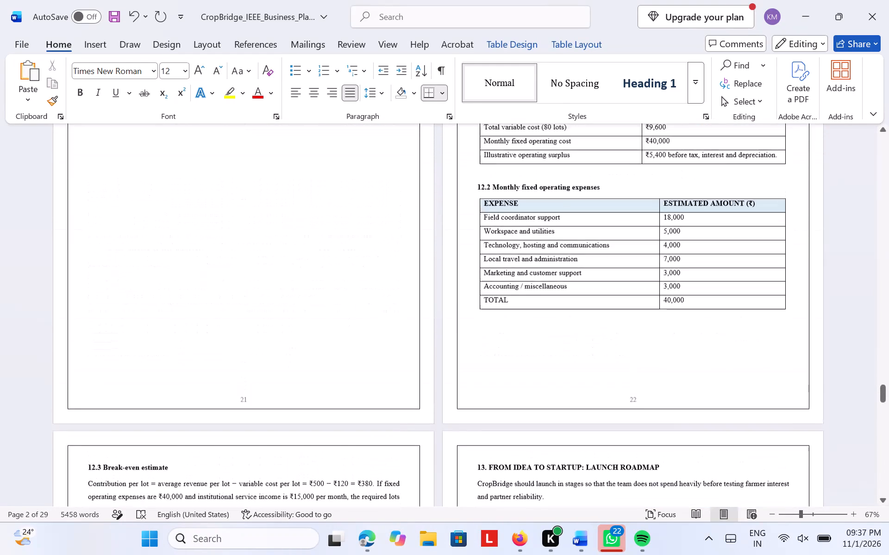
{"action": "scroll", "coordinate": [661, 396], "scroll_direction": "up", "scroll_amount": 1}
{"action": "scroll", "coordinate": [230, 375], "scroll_direction": "up", "scroll_amount": 5}
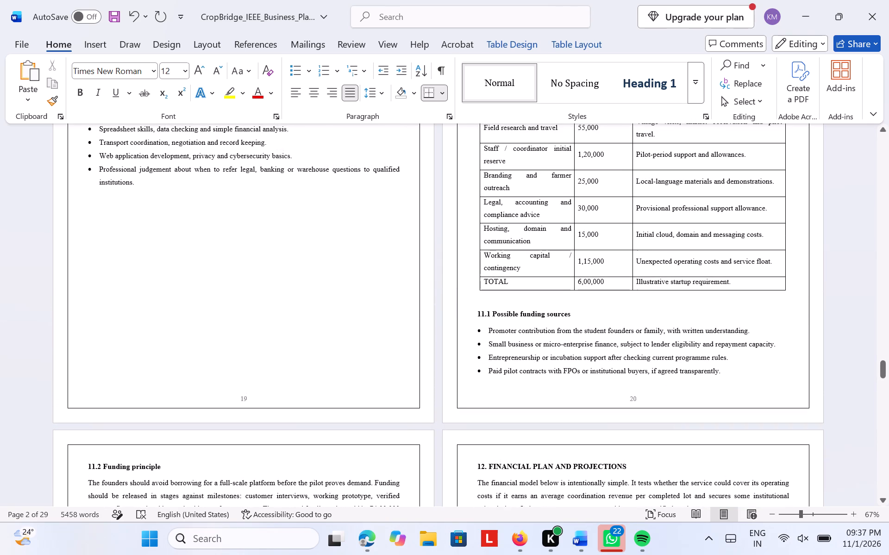
{"action": "scroll", "coordinate": [230, 375], "scroll_direction": "down", "scroll_amount": 4}
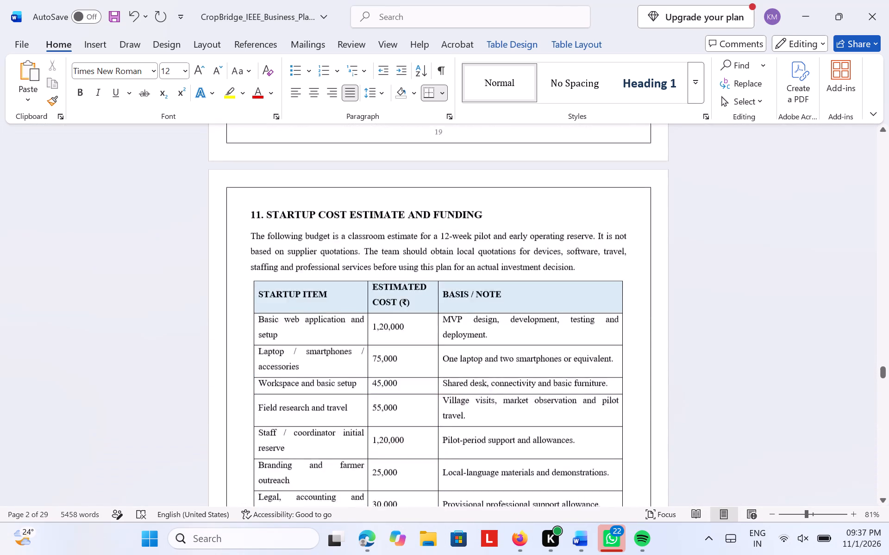
{"action": "scroll", "coordinate": [230, 375], "scroll_direction": "down", "scroll_amount": 4}
{"action": "scroll", "coordinate": [230, 375], "scroll_direction": "up", "scroll_amount": 3}
{"action": "scroll", "coordinate": [230, 375], "scroll_direction": "right", "scroll_amount": 1}
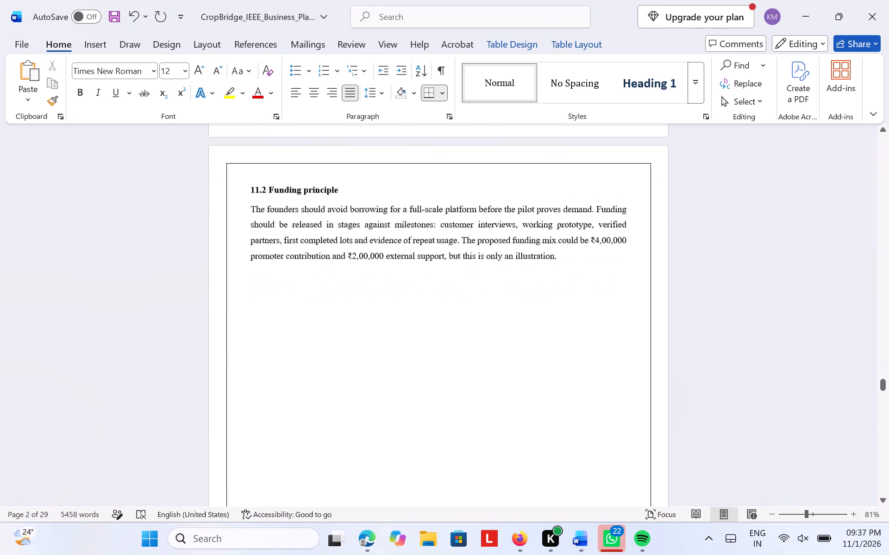
{"action": "scroll", "coordinate": [230, 375], "scroll_direction": "right", "scroll_amount": 1}
{"action": "scroll", "coordinate": [230, 375], "scroll_direction": "up", "scroll_amount": 7}
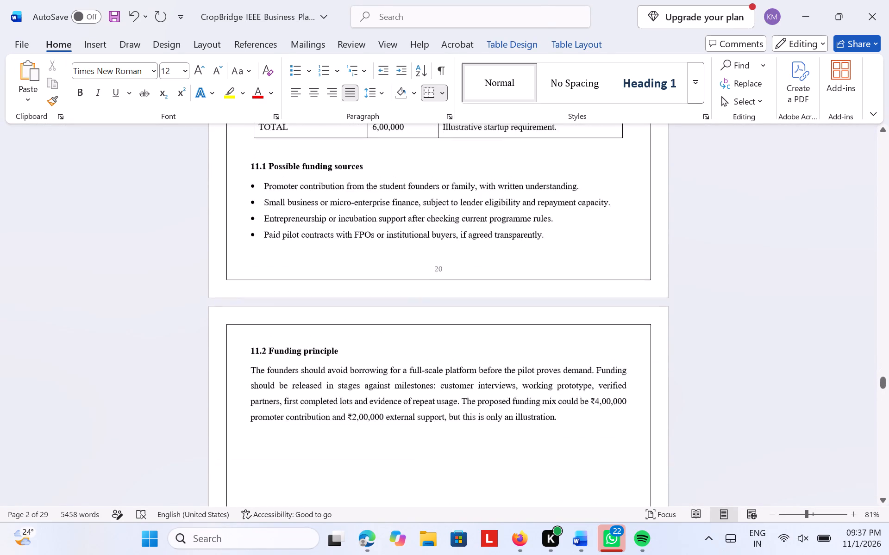
{"action": "scroll", "coordinate": [230, 375], "scroll_direction": "up", "scroll_amount": 7}
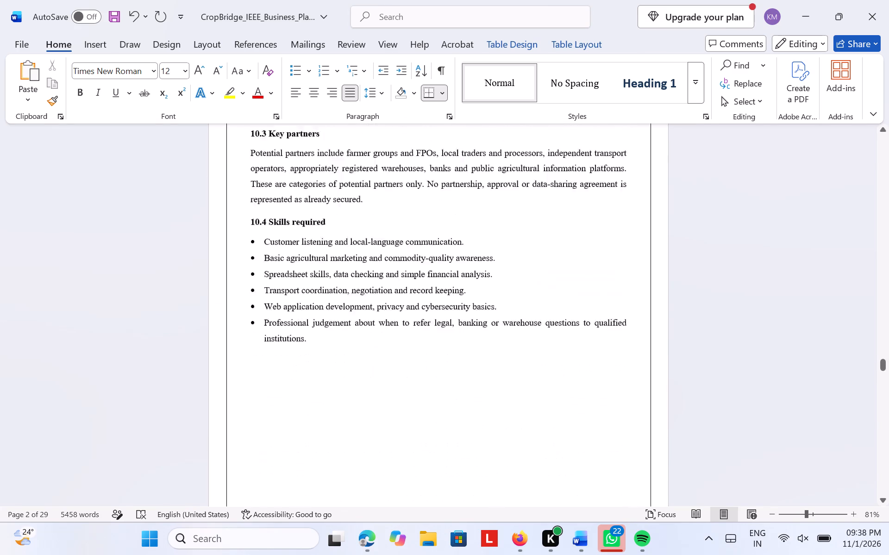
{"action": "scroll", "coordinate": [230, 375], "scroll_direction": "up", "scroll_amount": 5}
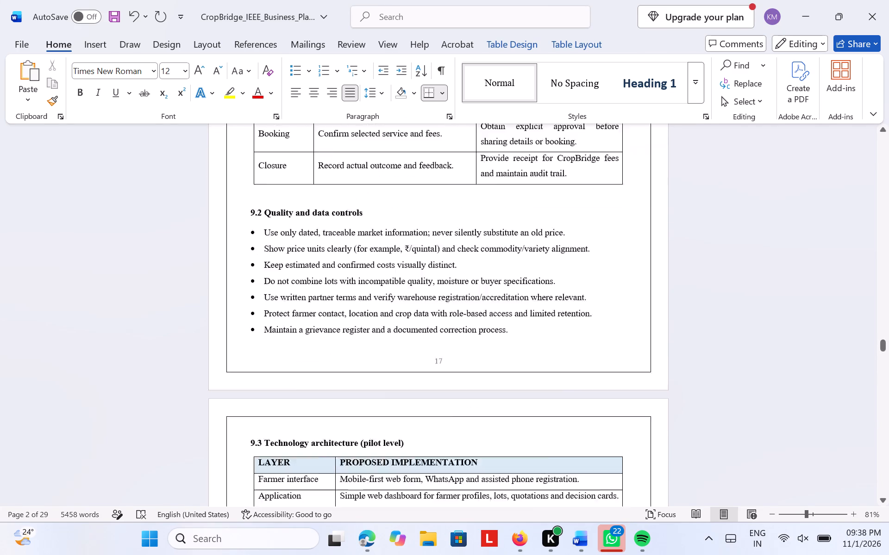
{"action": "scroll", "coordinate": [230, 375], "scroll_direction": "up", "scroll_amount": 6}
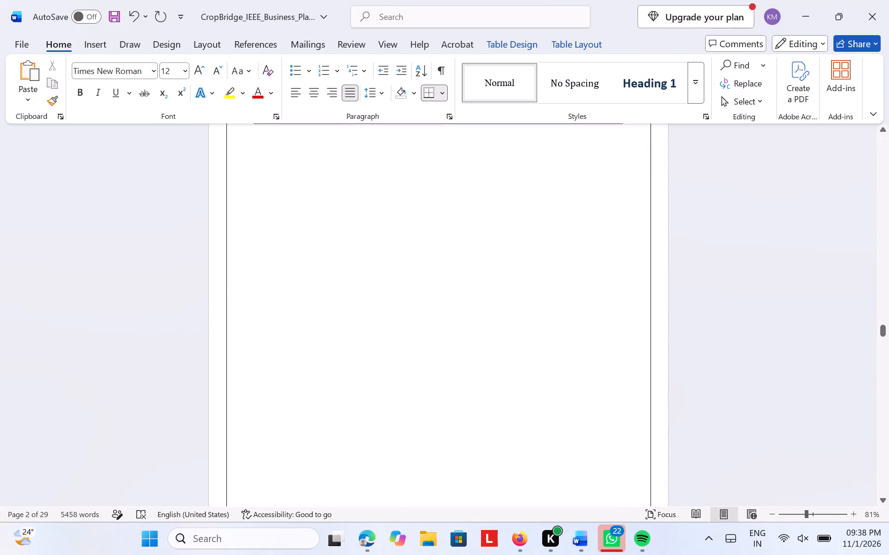
{"action": "scroll", "coordinate": [230, 375], "scroll_direction": "up", "scroll_amount": 5}
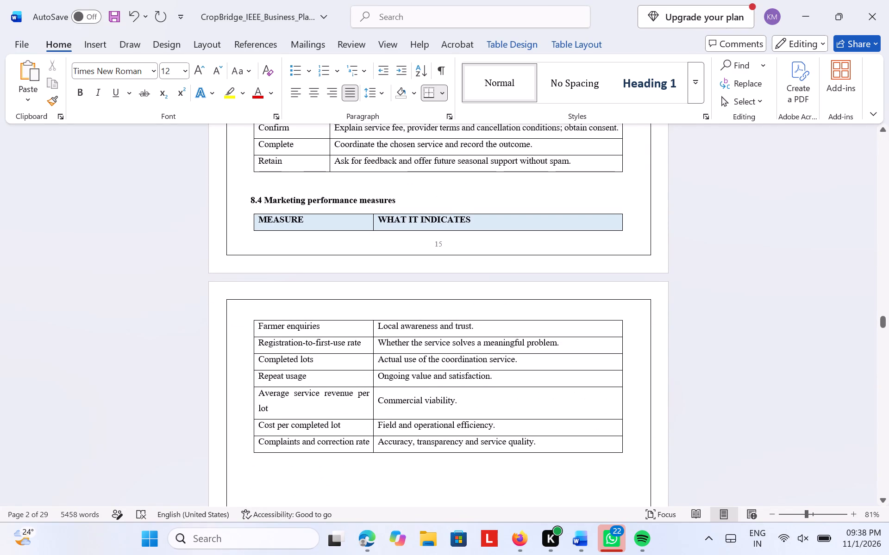
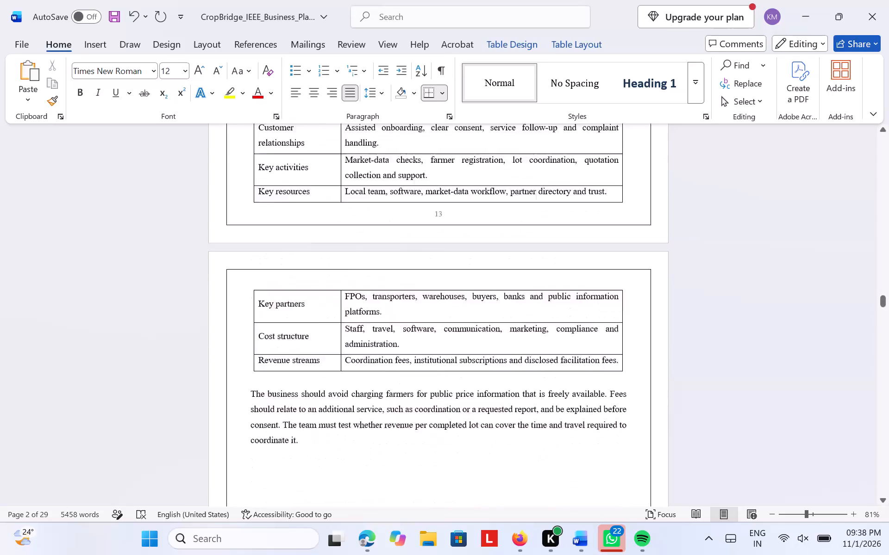
Look through the plan from the cover page to section 4, examining the section headings, page breaks and footer page numbers.
{"action": "scroll", "coordinate": [244, 370], "scroll_direction": "up", "scroll_amount": 13}
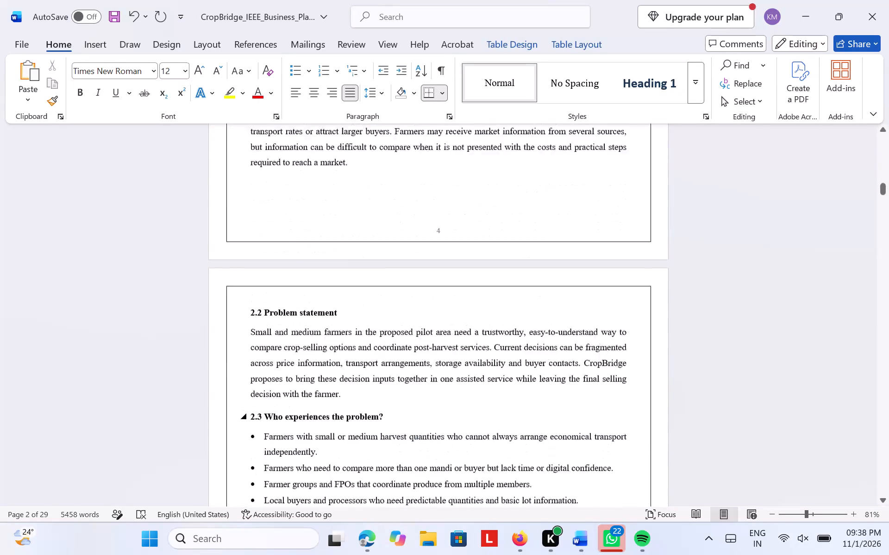
{"action": "scroll", "coordinate": [244, 370], "scroll_direction": "up", "scroll_amount": 11}
{"action": "scroll", "coordinate": [244, 370], "scroll_direction": "down", "scroll_amount": 3}
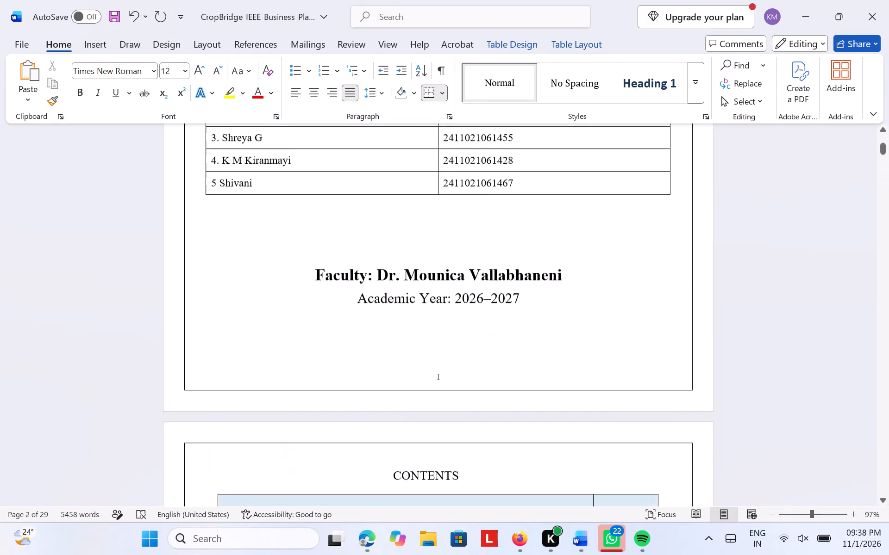
{"action": "scroll", "coordinate": [244, 370], "scroll_direction": "down", "scroll_amount": 6}
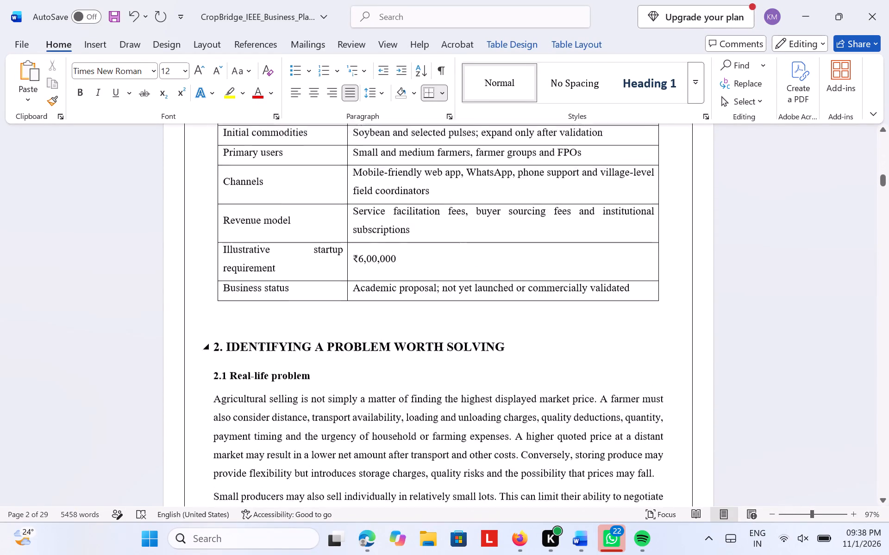
{"action": "scroll", "coordinate": [244, 370], "scroll_direction": "up", "scroll_amount": 3}
{"action": "scroll", "coordinate": [244, 370], "scroll_direction": "down", "scroll_amount": 1}
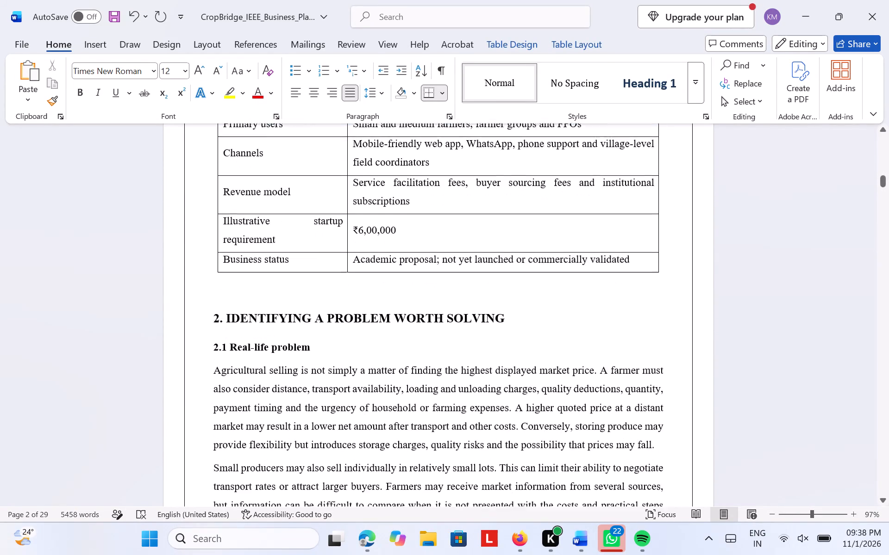
{"action": "scroll", "coordinate": [244, 370], "scroll_direction": "down", "scroll_amount": 7}
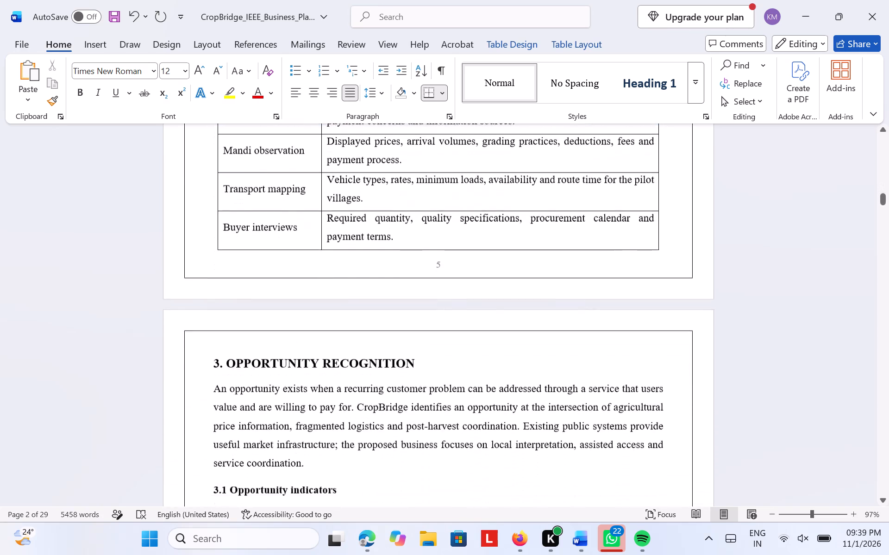
{"action": "scroll", "coordinate": [244, 370], "scroll_direction": "down", "scroll_amount": 8}
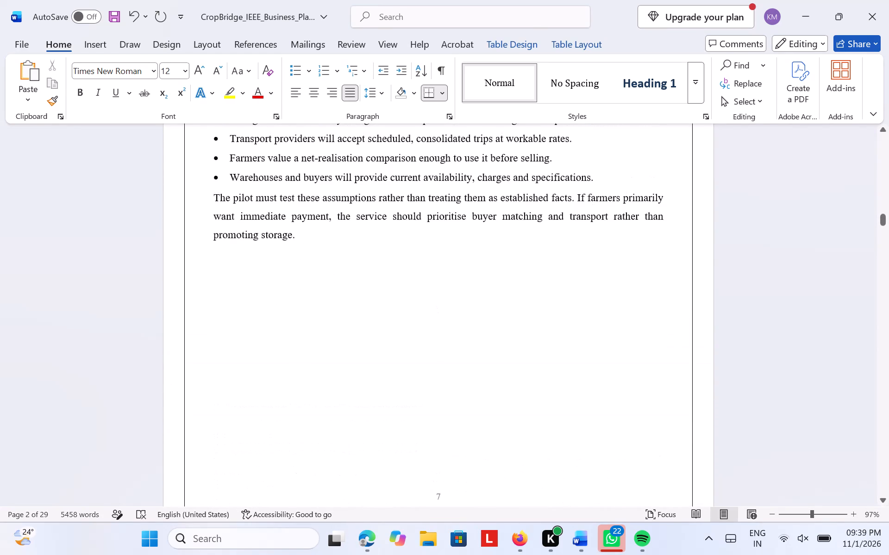
{"action": "scroll", "coordinate": [244, 370], "scroll_direction": "down", "scroll_amount": 1}
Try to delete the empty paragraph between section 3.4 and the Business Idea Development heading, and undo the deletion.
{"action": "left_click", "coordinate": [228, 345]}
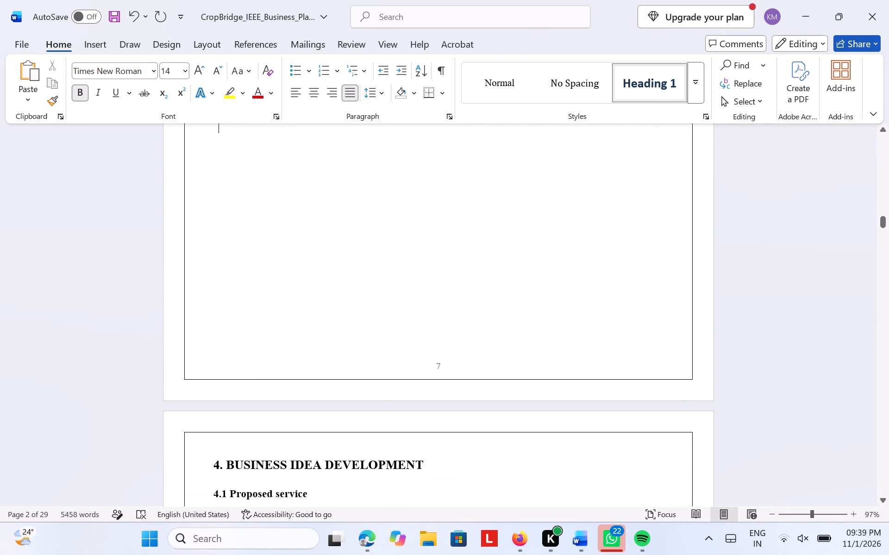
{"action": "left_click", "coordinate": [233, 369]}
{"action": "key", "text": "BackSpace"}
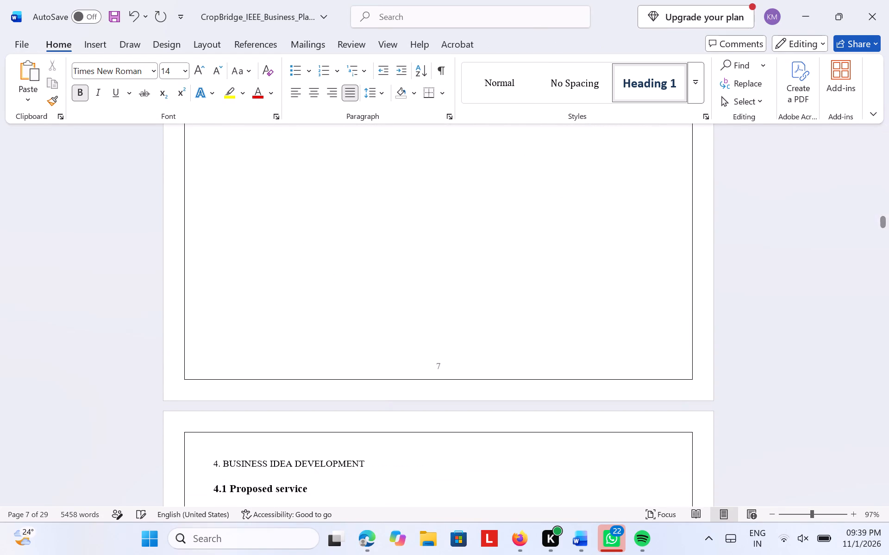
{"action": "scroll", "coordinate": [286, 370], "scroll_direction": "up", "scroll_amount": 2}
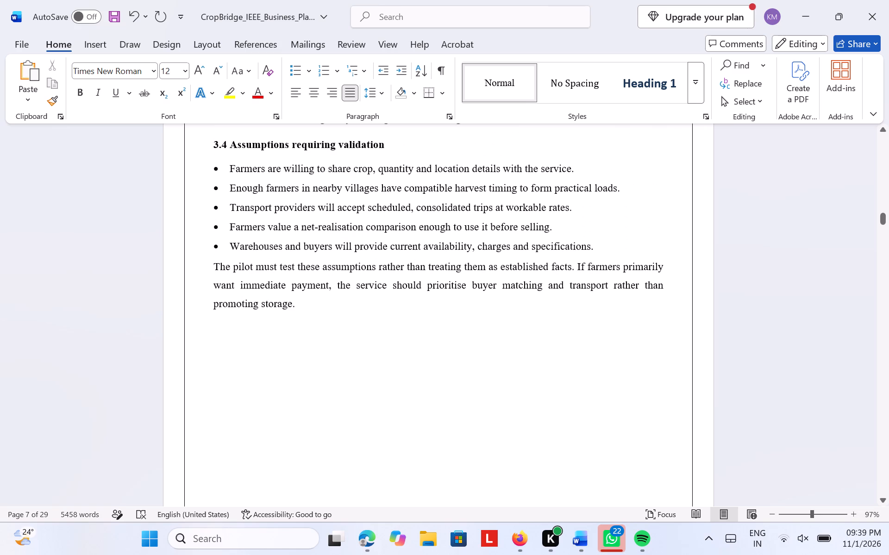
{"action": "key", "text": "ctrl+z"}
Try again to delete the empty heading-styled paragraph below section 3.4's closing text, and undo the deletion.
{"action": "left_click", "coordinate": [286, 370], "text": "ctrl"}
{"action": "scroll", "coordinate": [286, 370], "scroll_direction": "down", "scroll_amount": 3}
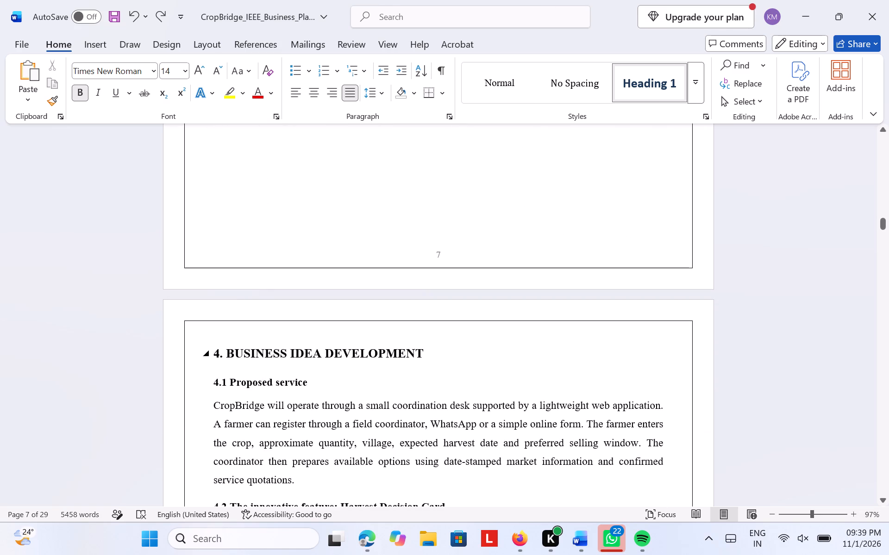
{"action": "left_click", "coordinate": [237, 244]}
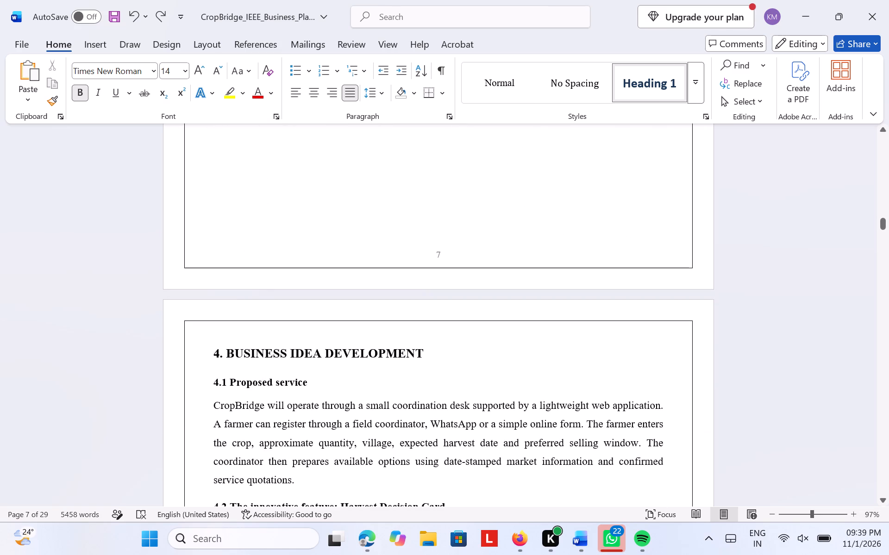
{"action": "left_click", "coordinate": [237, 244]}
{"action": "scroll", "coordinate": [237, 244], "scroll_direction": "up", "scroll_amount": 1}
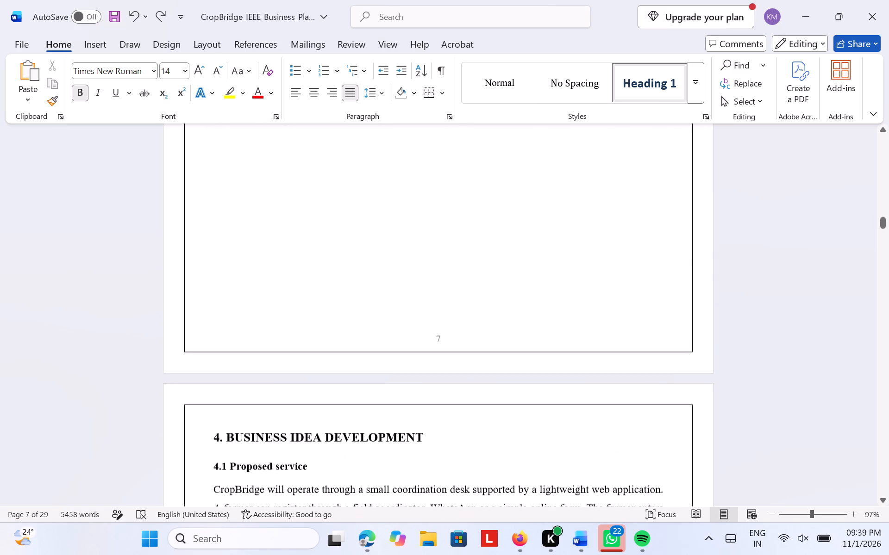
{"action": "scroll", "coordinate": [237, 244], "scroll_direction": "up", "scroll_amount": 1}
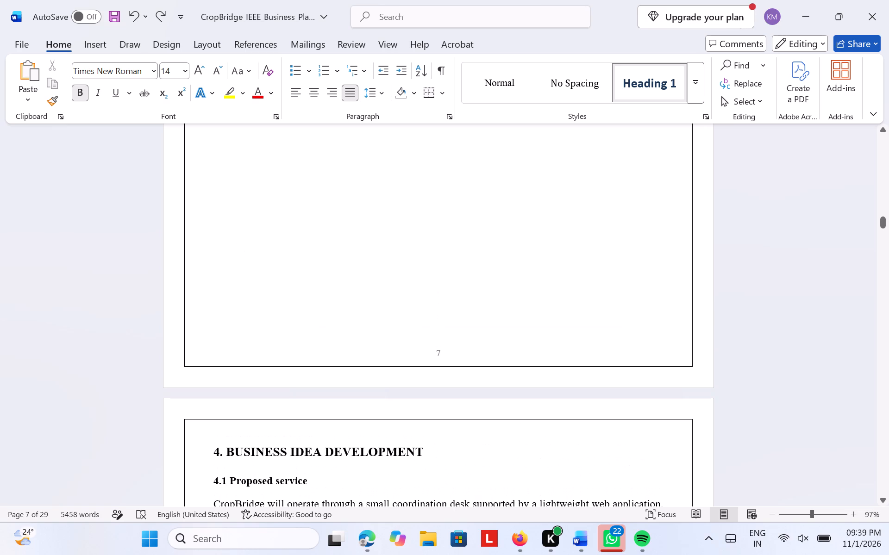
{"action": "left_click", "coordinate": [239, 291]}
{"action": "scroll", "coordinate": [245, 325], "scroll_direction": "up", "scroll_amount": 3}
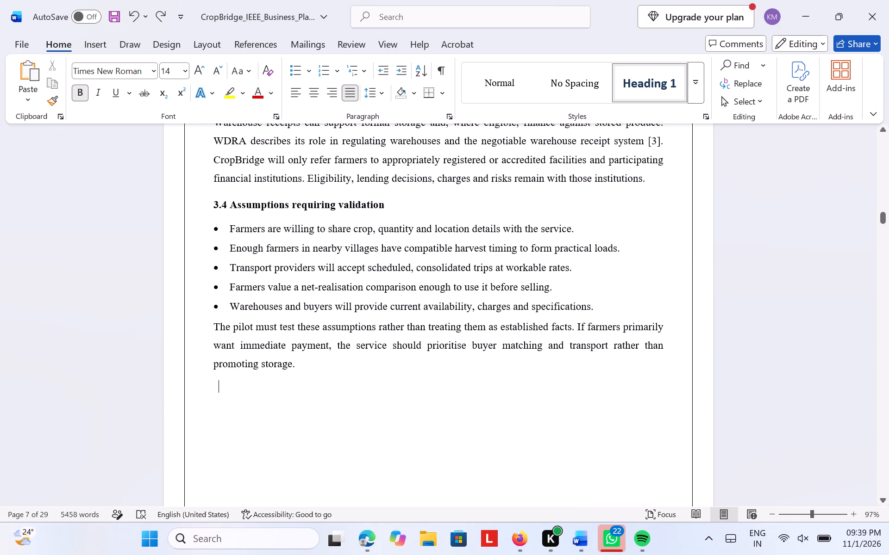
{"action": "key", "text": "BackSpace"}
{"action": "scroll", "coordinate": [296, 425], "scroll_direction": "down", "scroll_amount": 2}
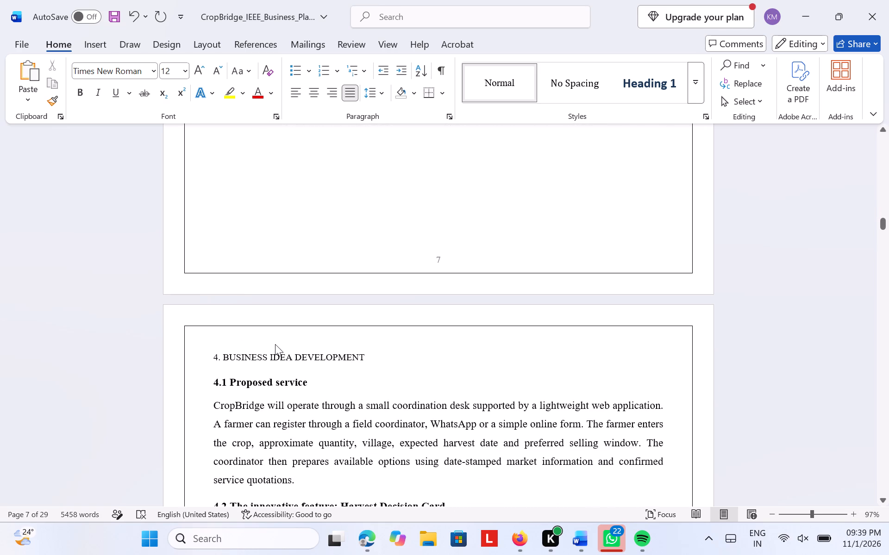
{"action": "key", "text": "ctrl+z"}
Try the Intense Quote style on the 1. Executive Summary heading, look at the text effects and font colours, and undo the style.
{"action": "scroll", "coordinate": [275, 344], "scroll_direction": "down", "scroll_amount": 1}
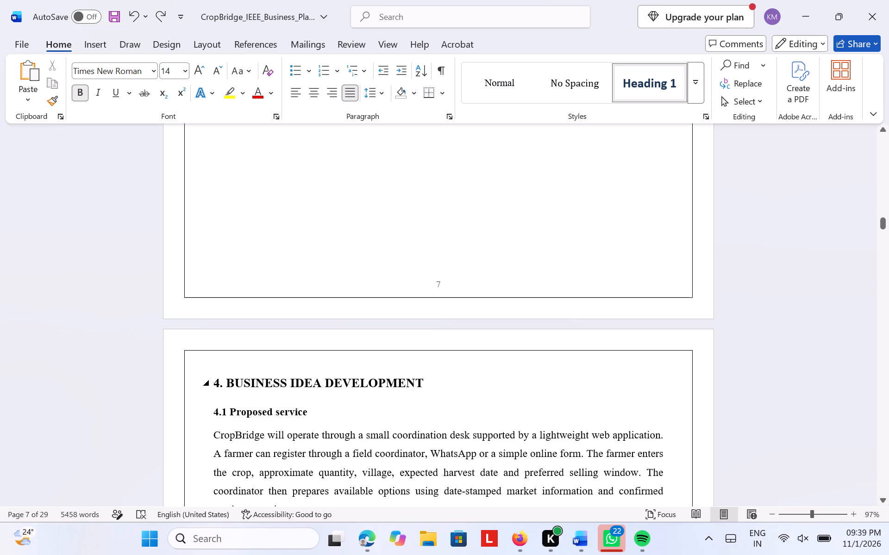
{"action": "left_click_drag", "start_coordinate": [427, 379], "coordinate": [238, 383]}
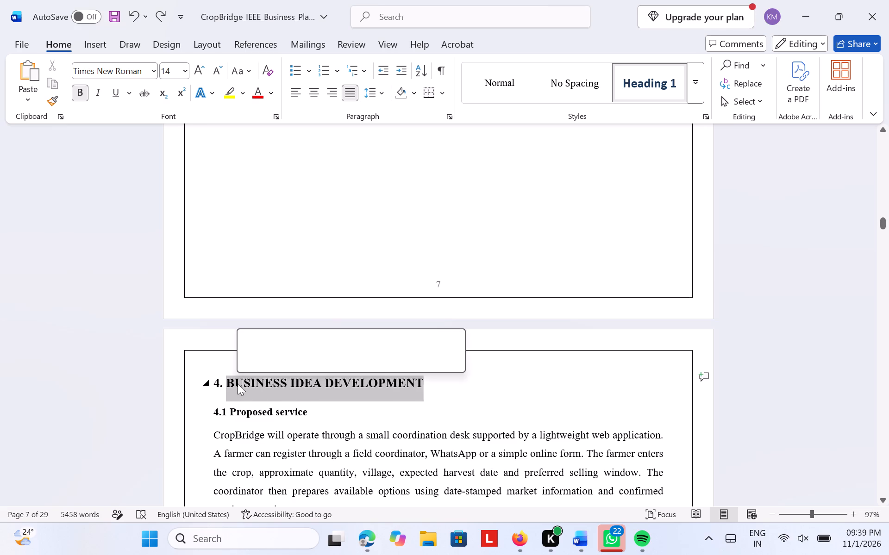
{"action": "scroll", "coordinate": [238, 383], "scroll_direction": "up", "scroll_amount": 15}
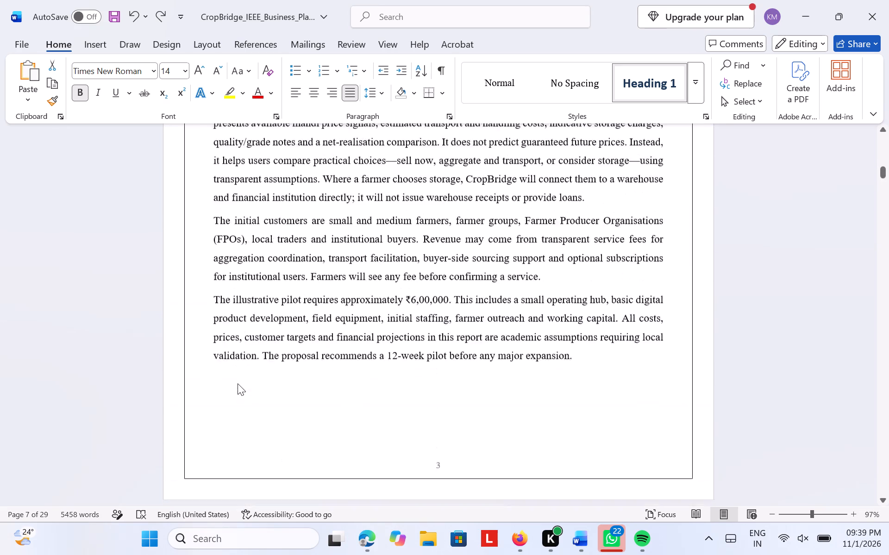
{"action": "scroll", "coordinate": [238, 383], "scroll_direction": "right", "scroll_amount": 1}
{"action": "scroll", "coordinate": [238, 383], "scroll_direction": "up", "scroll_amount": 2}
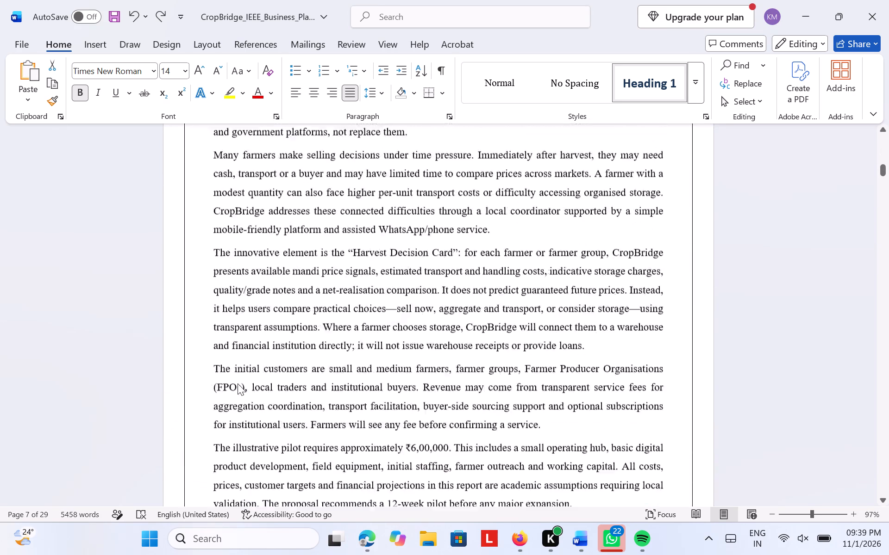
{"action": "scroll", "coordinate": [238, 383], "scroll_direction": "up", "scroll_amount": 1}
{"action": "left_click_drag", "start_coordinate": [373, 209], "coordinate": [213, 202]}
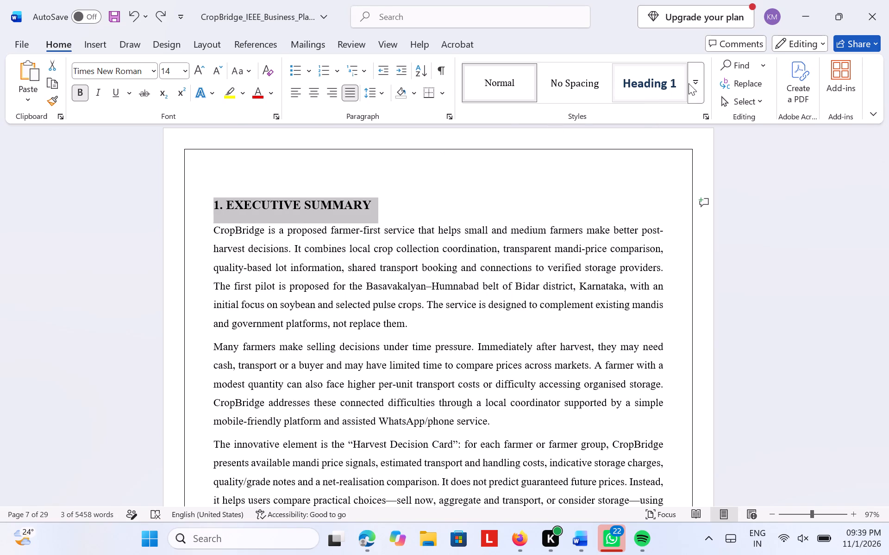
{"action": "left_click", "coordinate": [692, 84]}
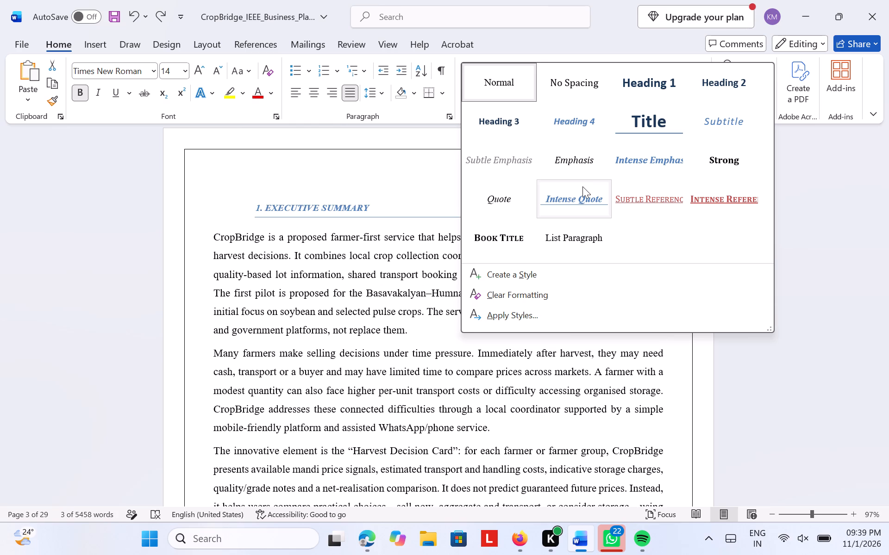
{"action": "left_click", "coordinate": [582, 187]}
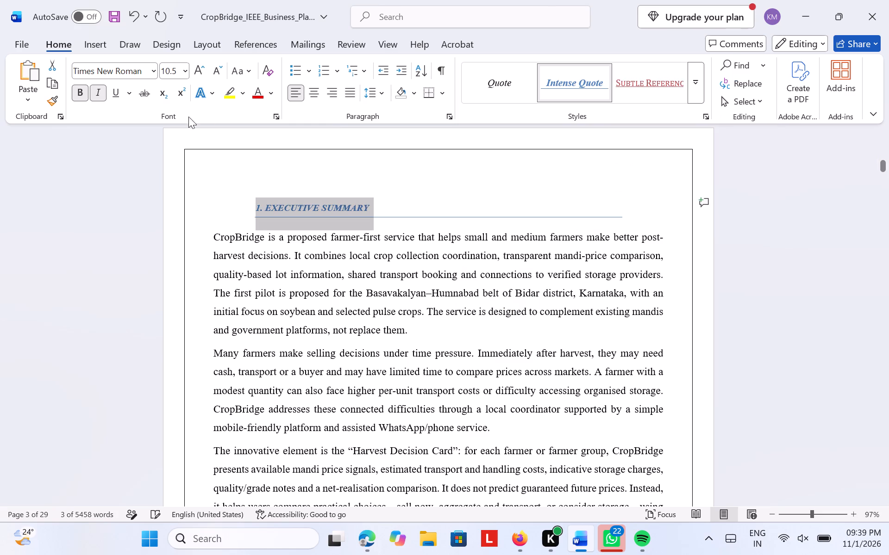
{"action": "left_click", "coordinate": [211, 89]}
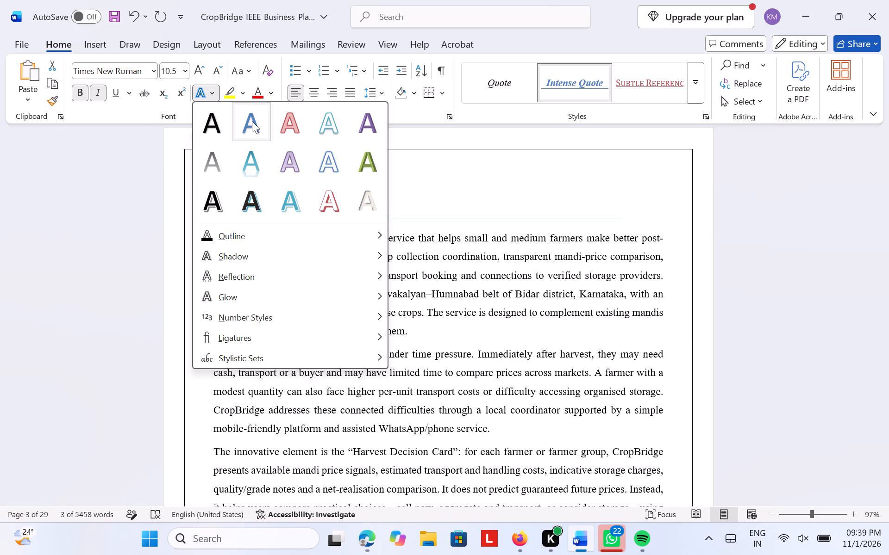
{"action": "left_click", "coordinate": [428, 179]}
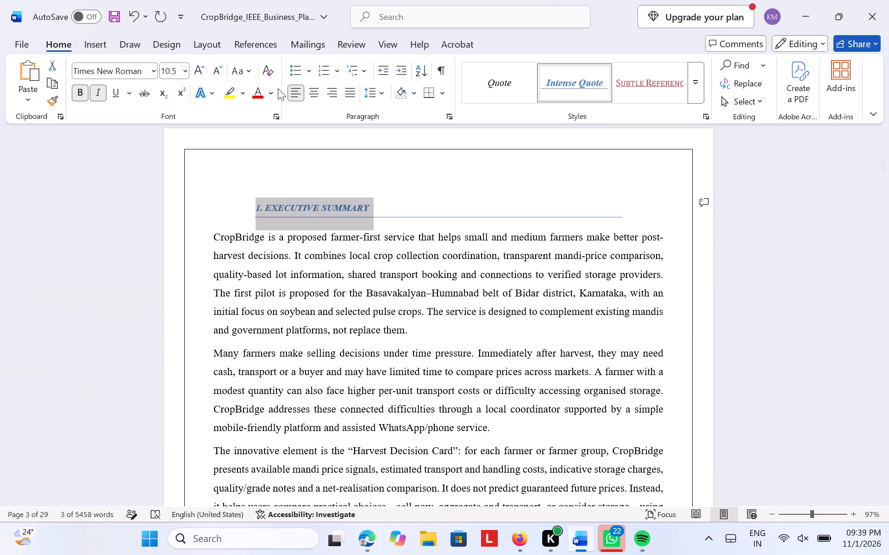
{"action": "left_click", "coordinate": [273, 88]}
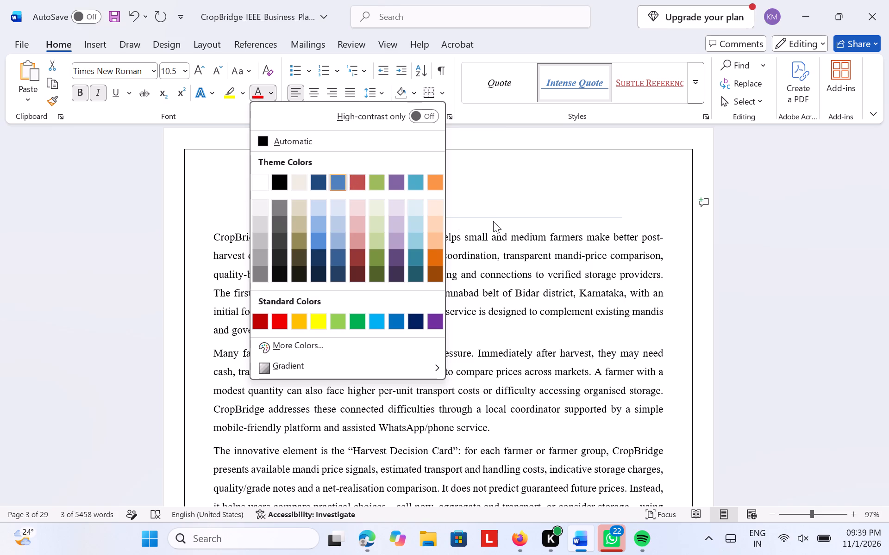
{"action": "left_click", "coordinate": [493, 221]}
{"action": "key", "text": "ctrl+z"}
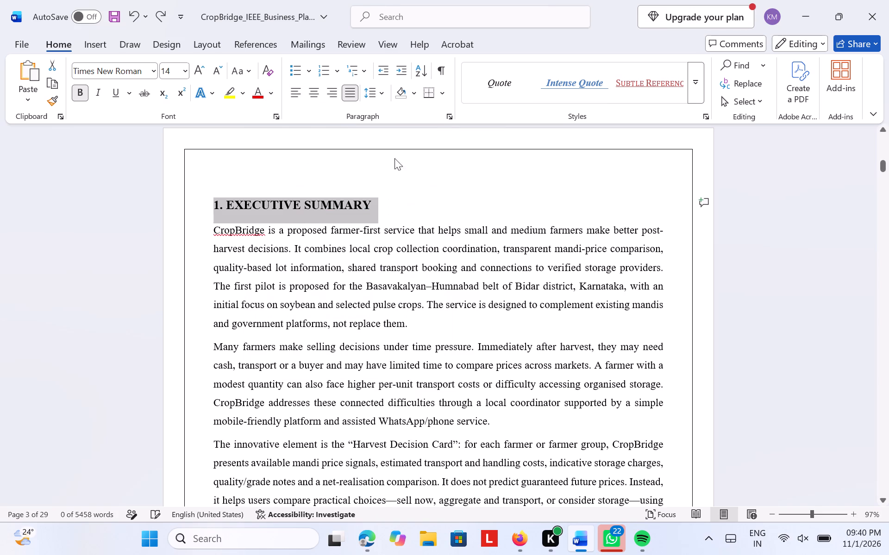
Colour the 1. Executive Summary heading text with the medium blue theme colour.
{"action": "left_click", "coordinate": [695, 80]}
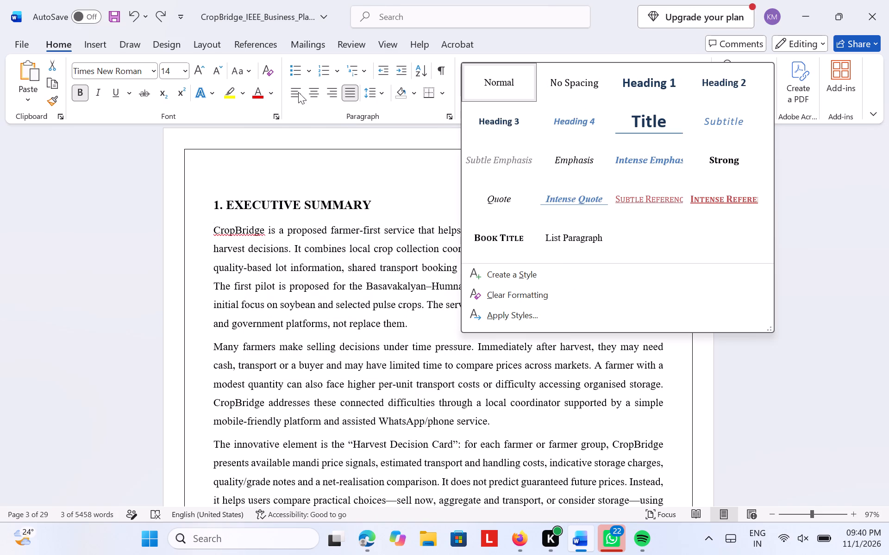
{"action": "left_click", "coordinate": [268, 94]}
{"action": "left_click", "coordinate": [337, 177]}
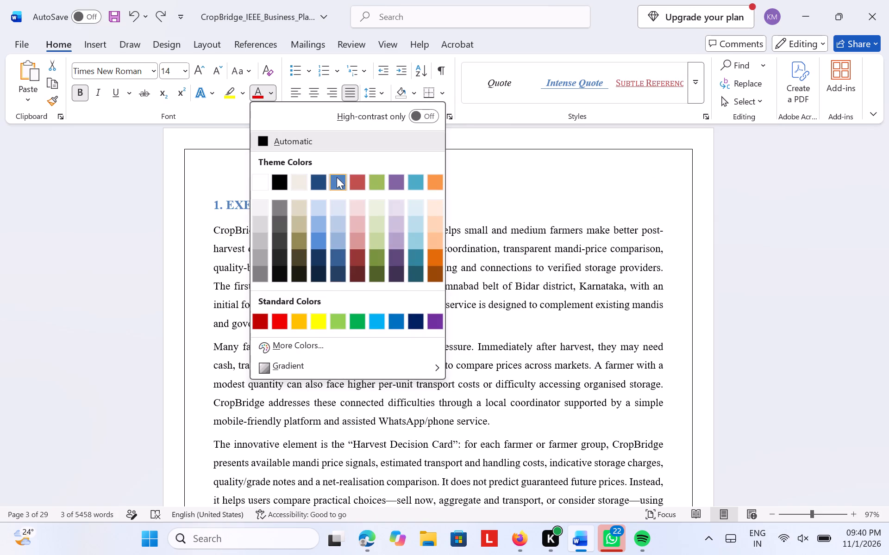
{"action": "left_click", "coordinate": [447, 180]}
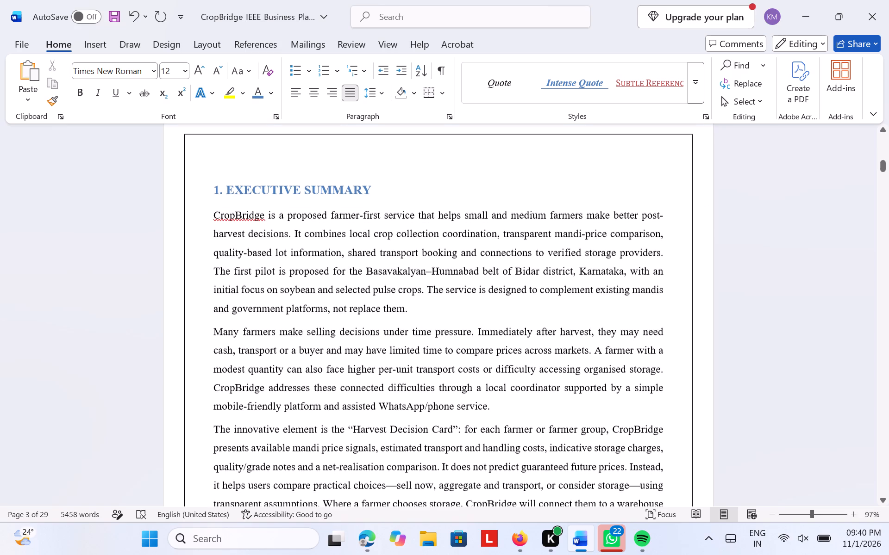
Set the font of the whole document to Times New Roman.
{"action": "left_click", "coordinate": [366, 261]}
{"action": "key", "text": "ctrl+a"}
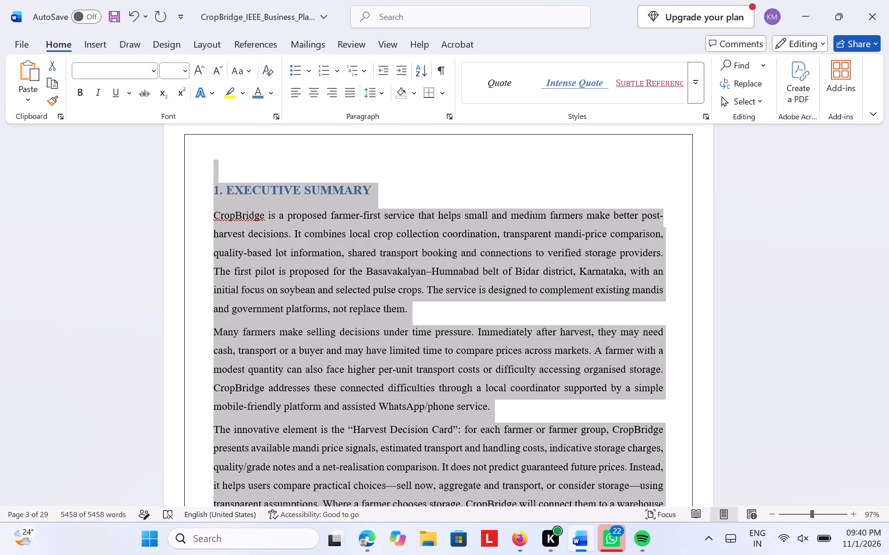
{"action": "left_click", "coordinate": [150, 68]}
{"action": "left_click", "coordinate": [143, 164]}
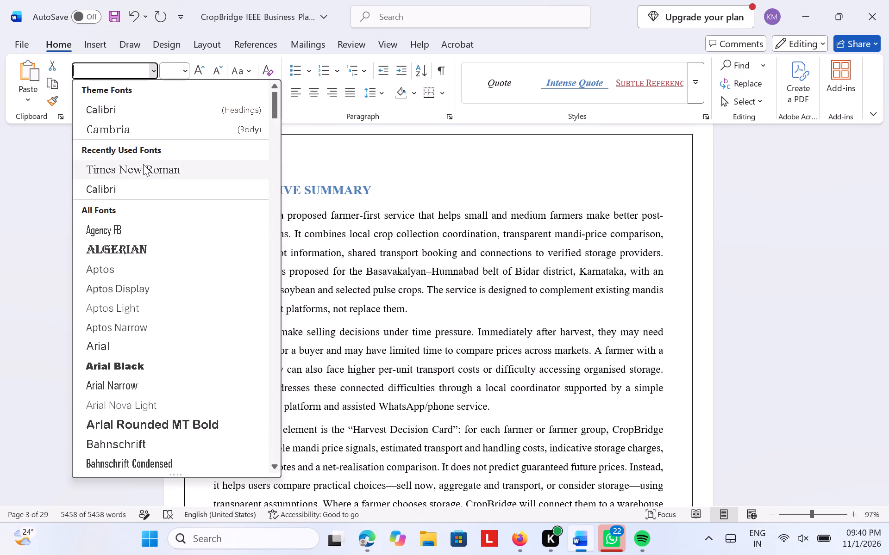
{"action": "left_click", "coordinate": [455, 171]}
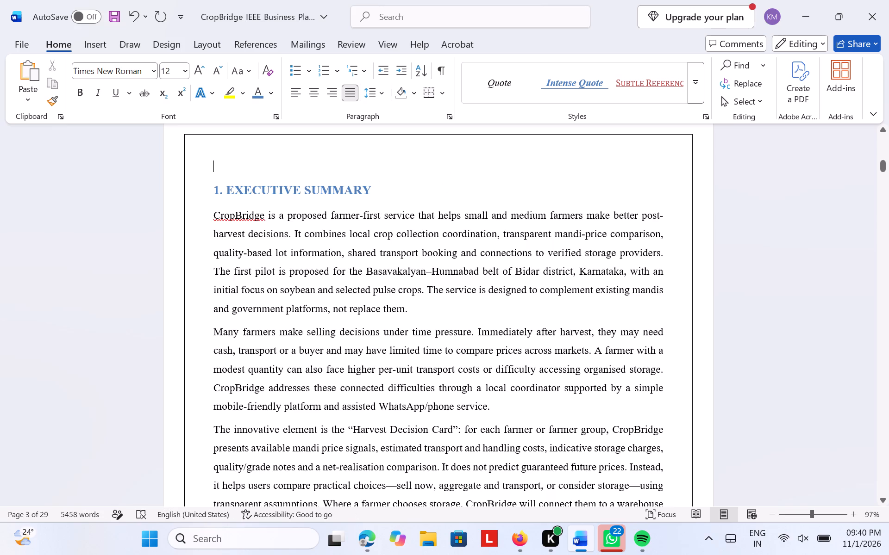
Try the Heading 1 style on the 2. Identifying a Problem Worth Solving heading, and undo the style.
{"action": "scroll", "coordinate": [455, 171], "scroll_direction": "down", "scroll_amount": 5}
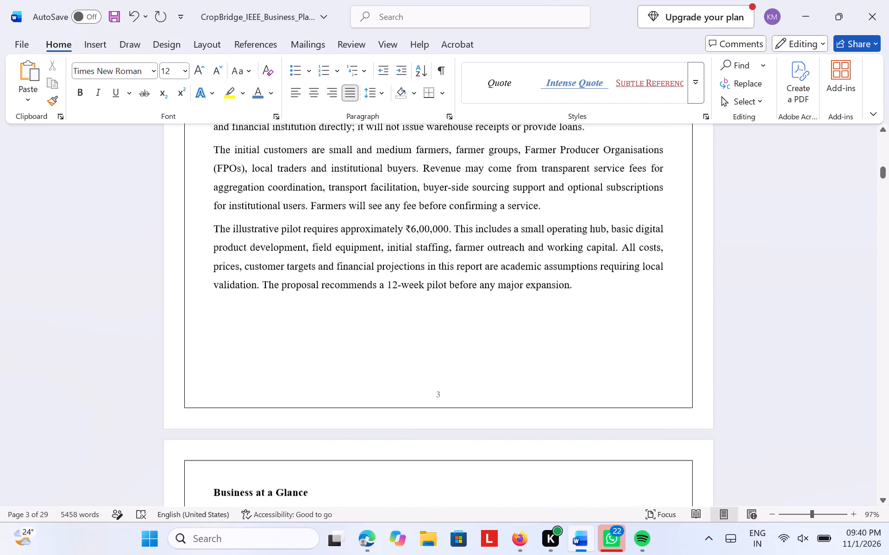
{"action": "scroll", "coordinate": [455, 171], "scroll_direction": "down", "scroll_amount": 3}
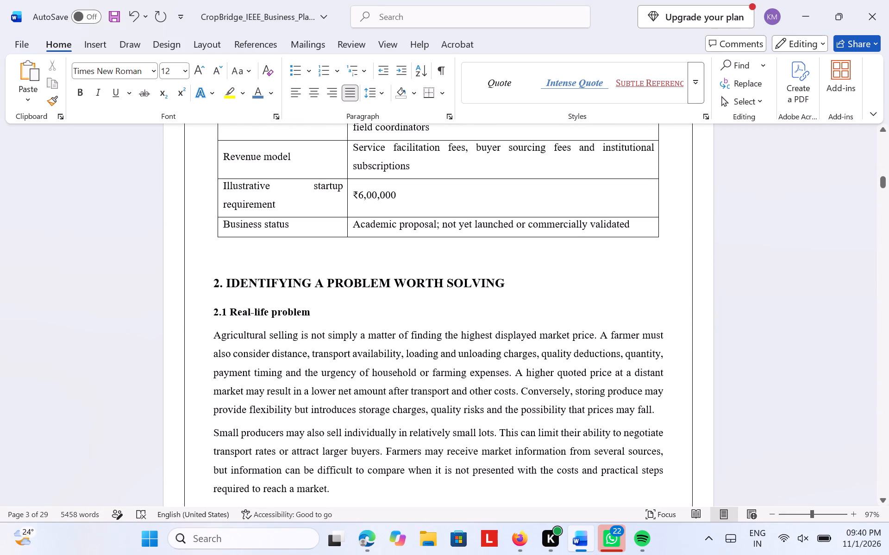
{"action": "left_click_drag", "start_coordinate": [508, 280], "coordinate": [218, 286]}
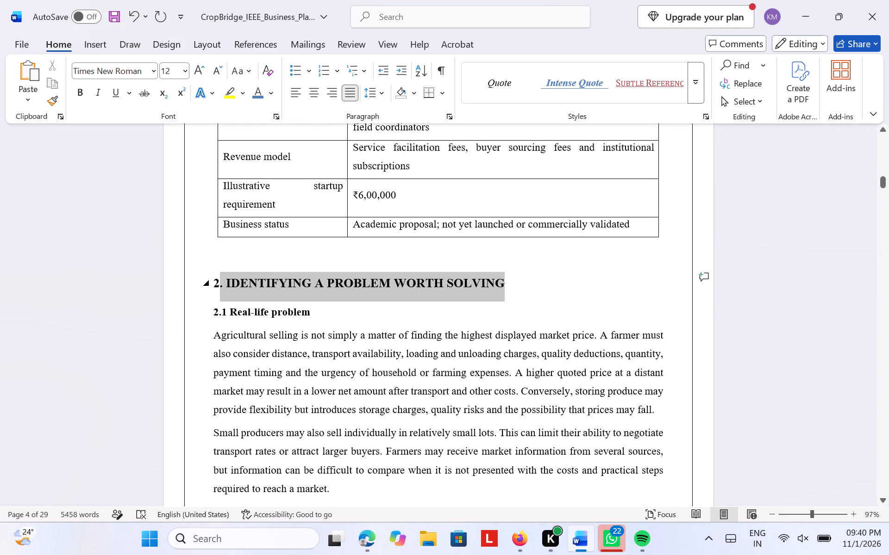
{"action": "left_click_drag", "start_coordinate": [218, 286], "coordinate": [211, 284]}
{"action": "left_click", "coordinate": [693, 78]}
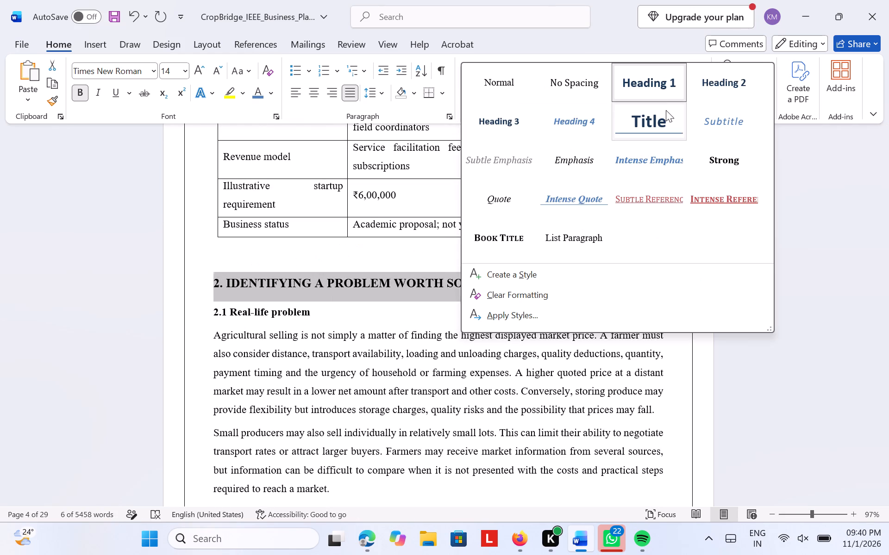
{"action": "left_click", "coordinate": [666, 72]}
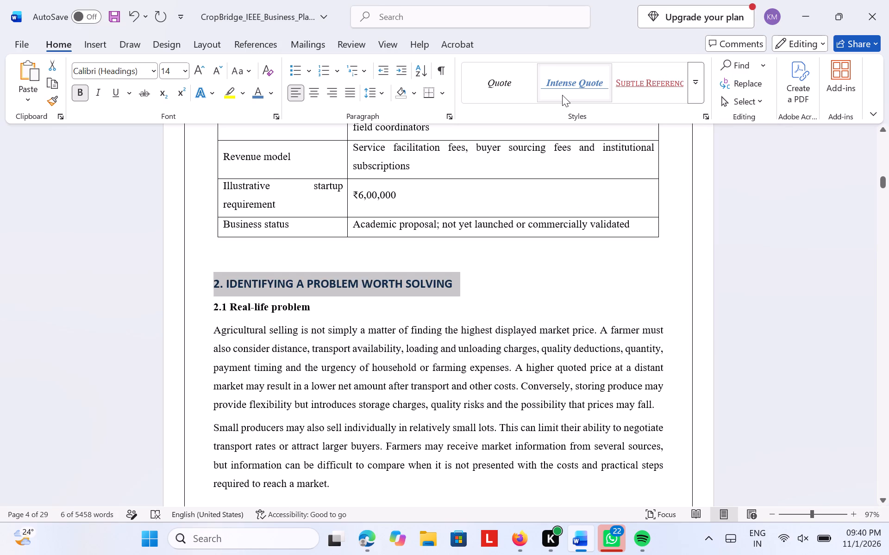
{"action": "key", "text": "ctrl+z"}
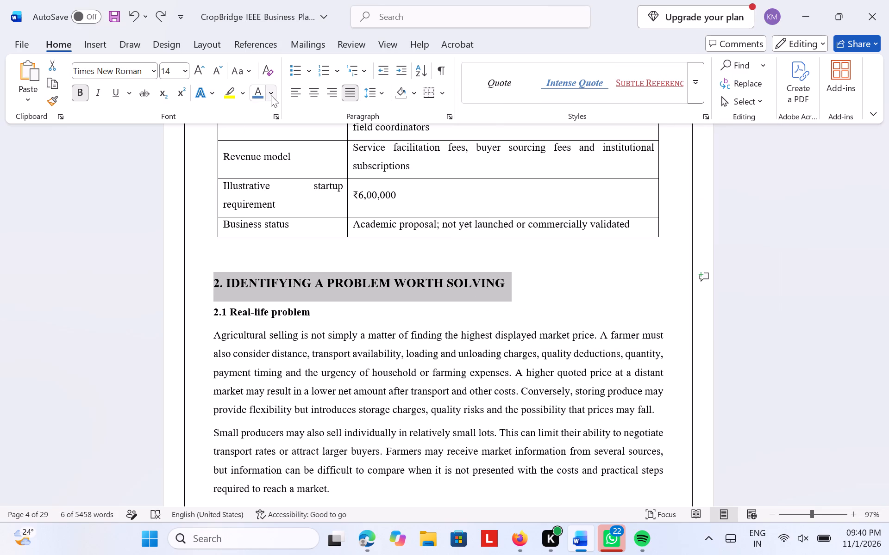
Colour the selected 2. Identifying a Problem Worth Solving heading with the same medium blue.
{"action": "left_click", "coordinate": [258, 93]}
Colour the 3. Opportunity Recognition heading text with the same medium blue.
{"action": "scroll", "coordinate": [329, 190], "scroll_direction": "up", "scroll_amount": 4}
{"action": "scroll", "coordinate": [329, 190], "scroll_direction": "right", "scroll_amount": 1}
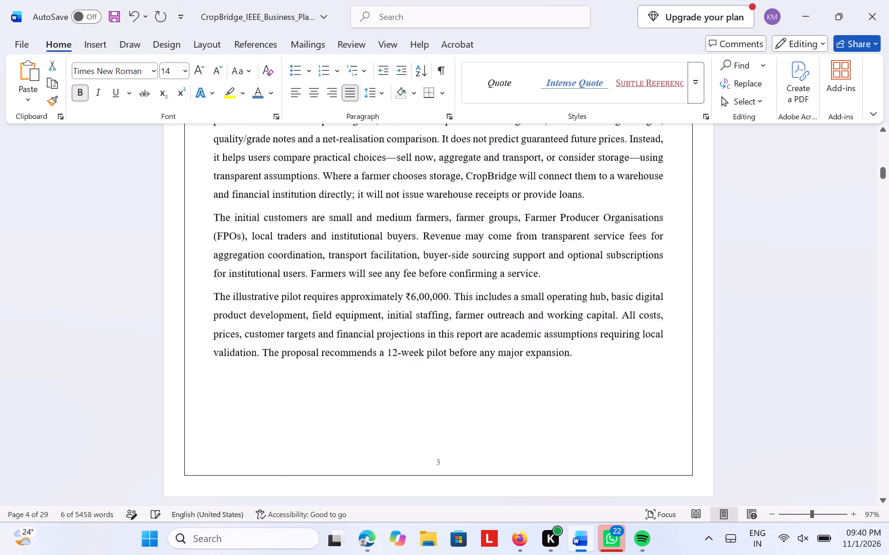
{"action": "scroll", "coordinate": [329, 190], "scroll_direction": "right", "scroll_amount": 1}
{"action": "scroll", "coordinate": [329, 190], "scroll_direction": "down", "scroll_amount": 1}
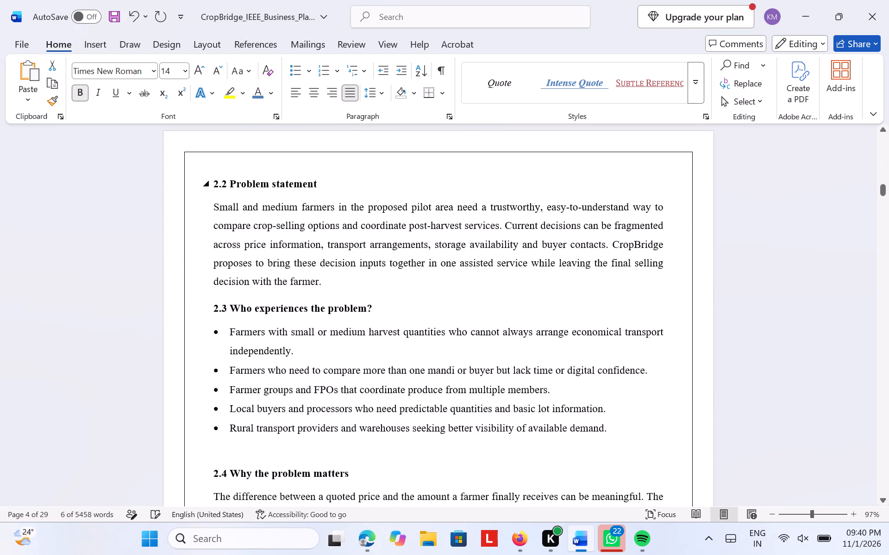
{"action": "scroll", "coordinate": [329, 190], "scroll_direction": "down", "scroll_amount": 2}
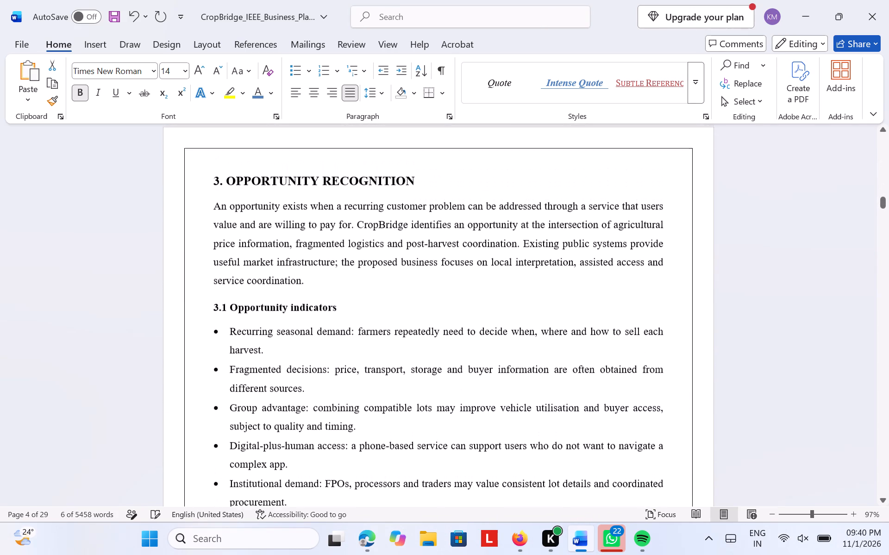
{"action": "triple_click", "coordinate": [322, 186]}
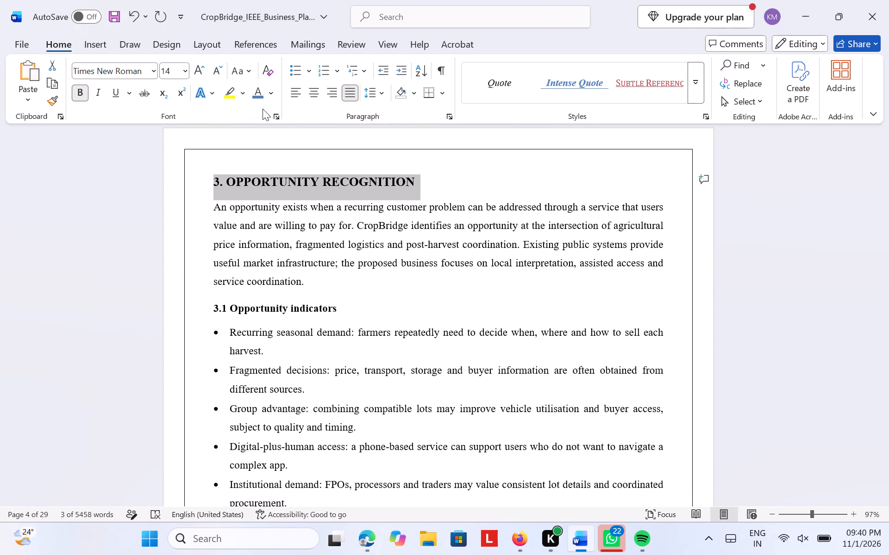
{"action": "left_click", "coordinate": [257, 99]}
{"action": "scroll", "coordinate": [369, 273], "scroll_direction": "down", "scroll_amount": 1}
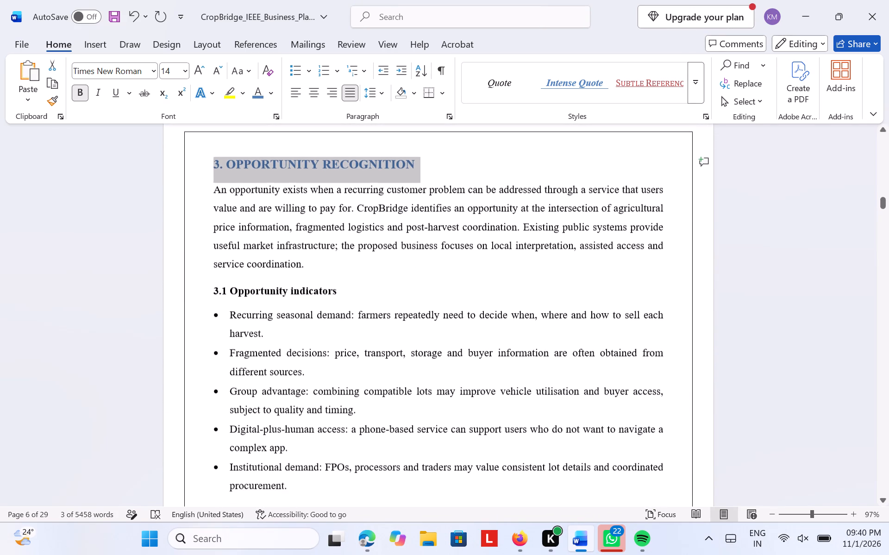
{"action": "left_click", "coordinate": [369, 273]}
Delete the break and empty paragraph between section 3.4's closing text and the 4. Business Idea Development heading.
{"action": "scroll", "coordinate": [369, 273], "scroll_direction": "down", "scroll_amount": 2}
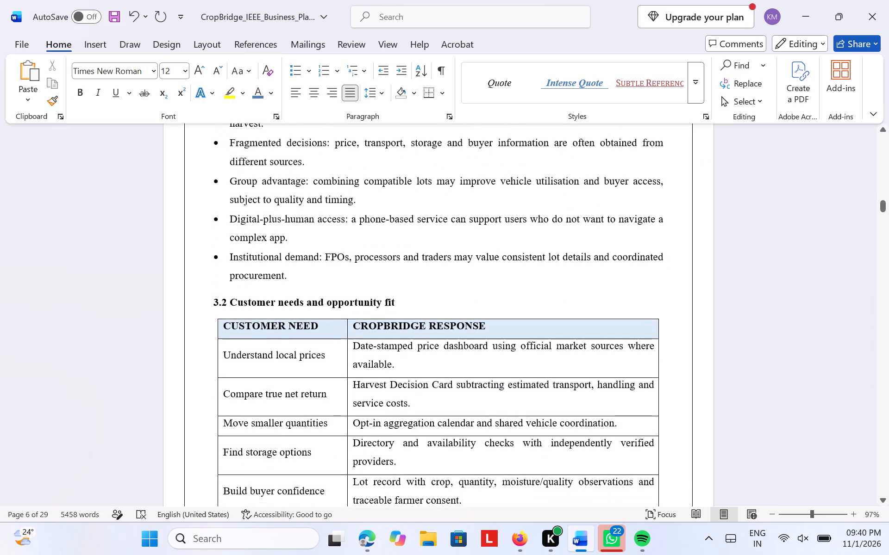
{"action": "scroll", "coordinate": [369, 273], "scroll_direction": "down", "scroll_amount": 6}
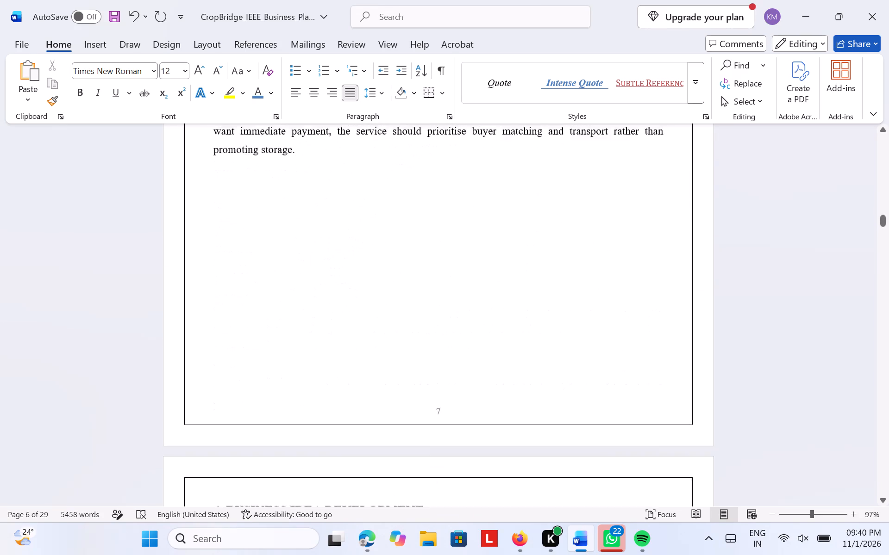
{"action": "scroll", "coordinate": [369, 273], "scroll_direction": "down", "scroll_amount": 1}
{"action": "left_click", "coordinate": [253, 314]}
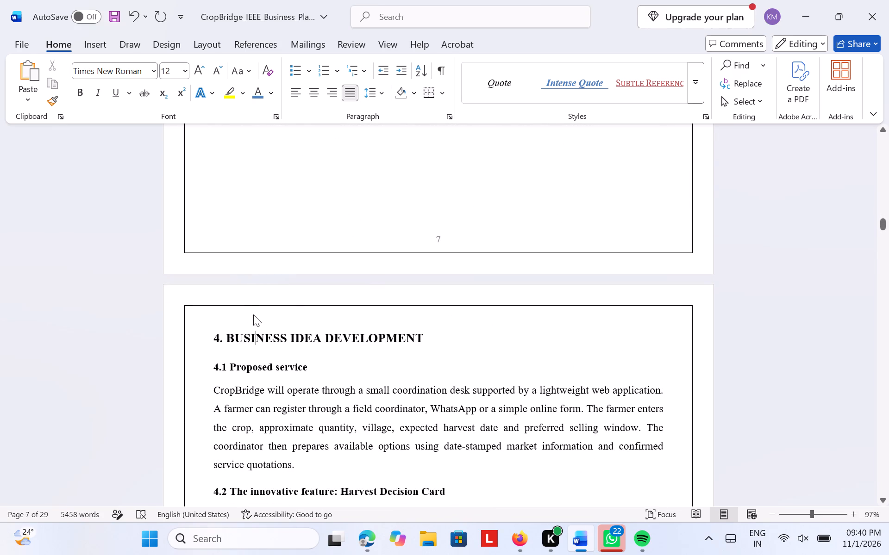
{"action": "left_click", "coordinate": [223, 318]}
{"action": "left_click", "coordinate": [240, 241]}
{"action": "scroll", "coordinate": [240, 241], "scroll_direction": "up", "scroll_amount": 2}
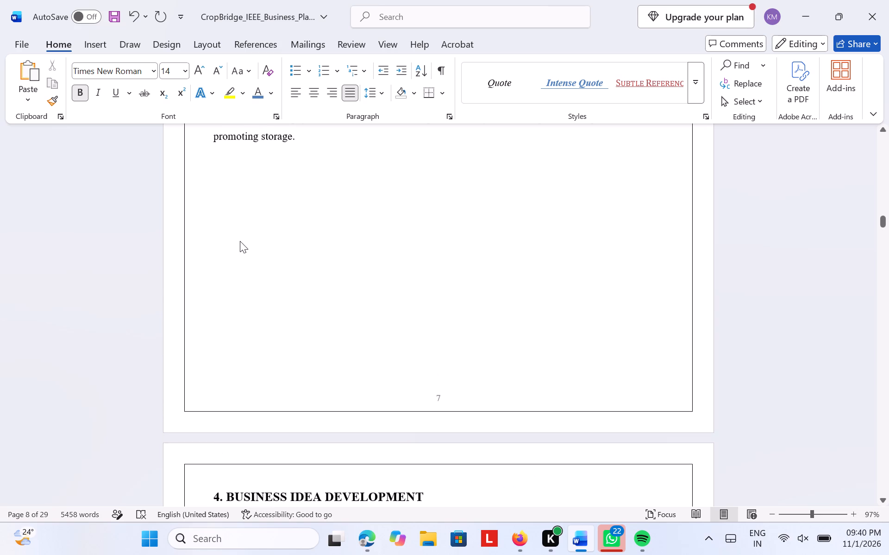
{"action": "key", "text": "BackSpace"}
{"action": "scroll", "coordinate": [240, 241], "scroll_direction": "right", "scroll_amount": 1}
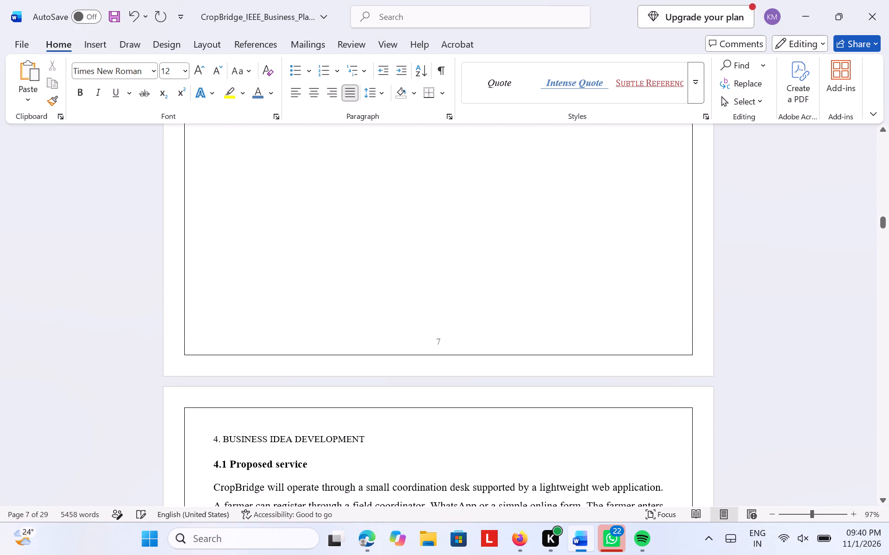
{"action": "key", "text": "BackSpace"}
{"action": "scroll", "coordinate": [294, 210], "scroll_direction": "up", "scroll_amount": 1}
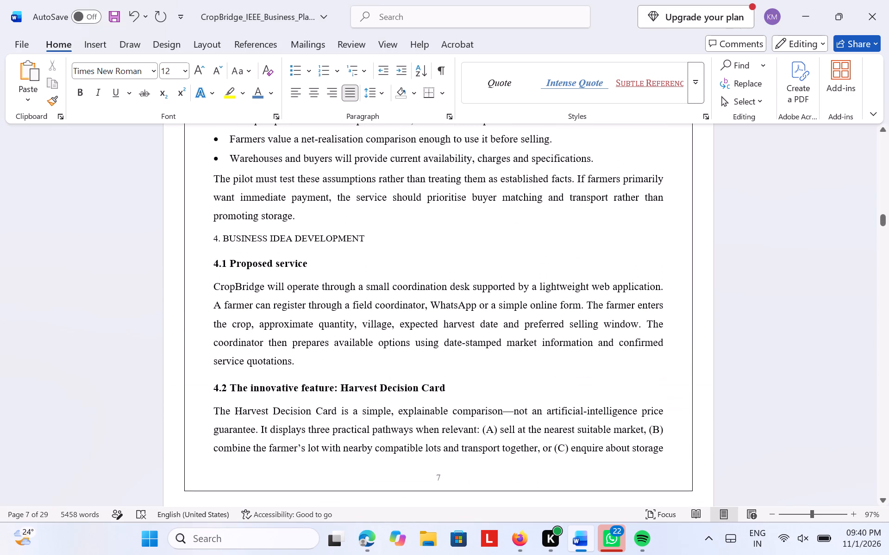
Apply the Heading 1 style to the 4. Business Idea Development line and colour its text medium blue.
{"action": "left_click_drag", "start_coordinate": [368, 237], "coordinate": [211, 239]}
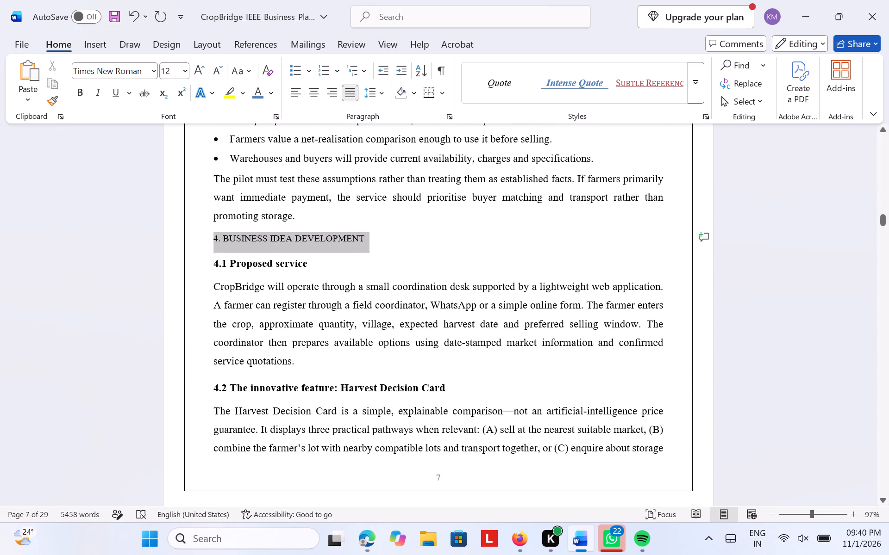
{"action": "left_click_drag", "start_coordinate": [211, 239], "coordinate": [210, 238]}
{"action": "left_click", "coordinate": [691, 74]}
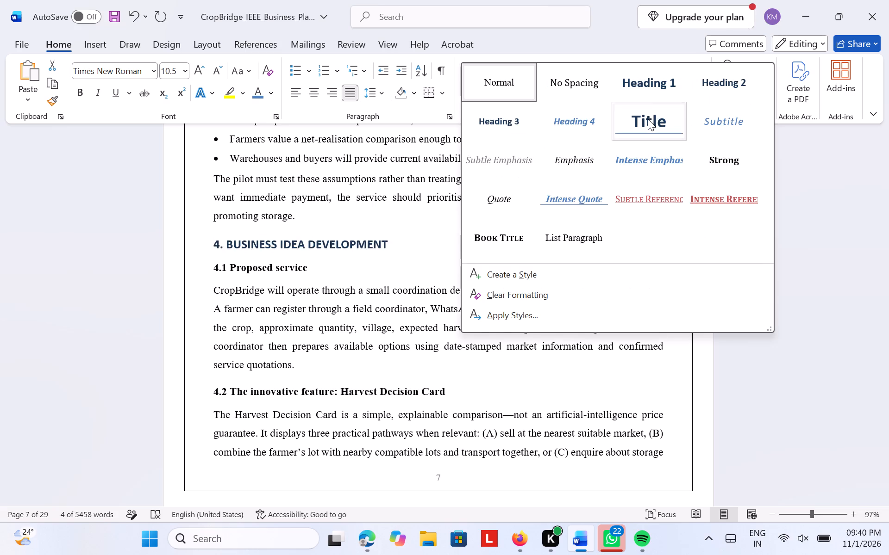
{"action": "left_click", "coordinate": [646, 84]}
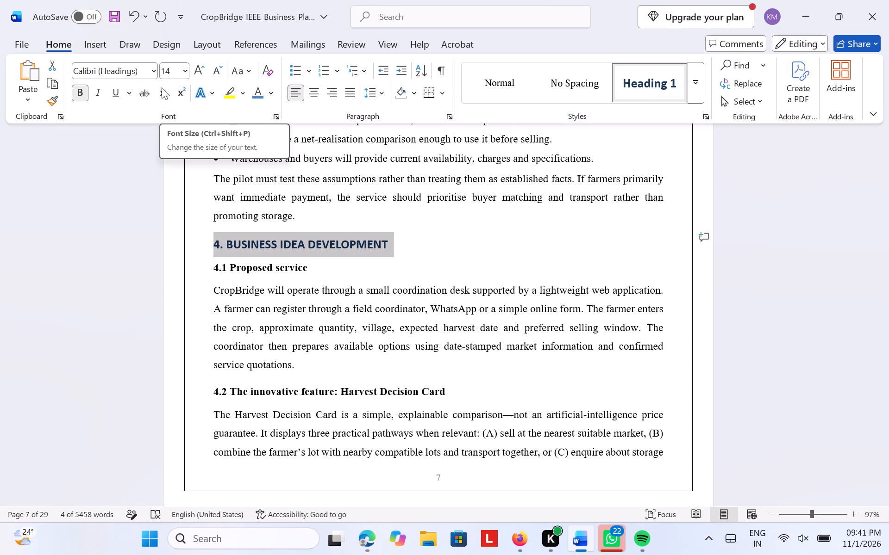
{"action": "left_click", "coordinate": [260, 88]}
{"action": "left_click", "coordinate": [453, 240]}
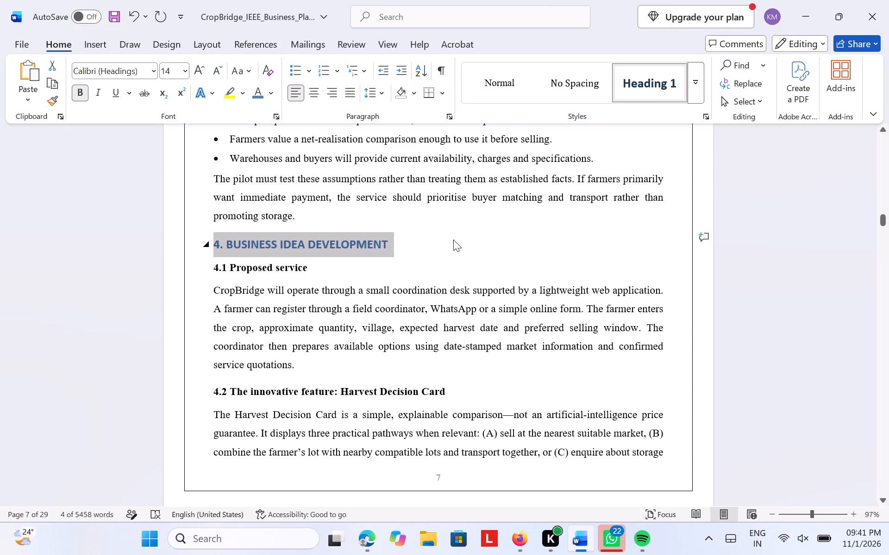
Check the font and size used by the 3. Opportunity Recognition heading for comparison with the section 4 heading.
{"action": "scroll", "coordinate": [424, 224], "scroll_direction": "up", "scroll_amount": 2}
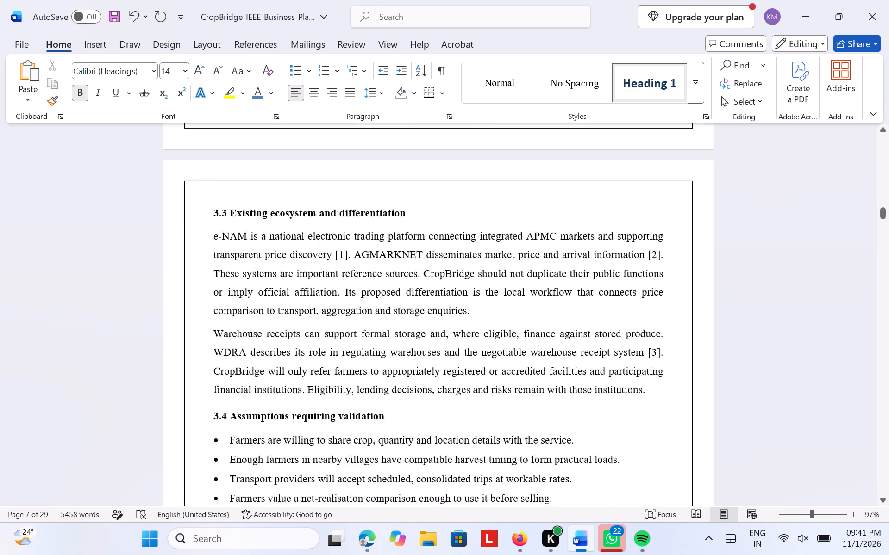
{"action": "scroll", "coordinate": [424, 224], "scroll_direction": "up", "scroll_amount": 7}
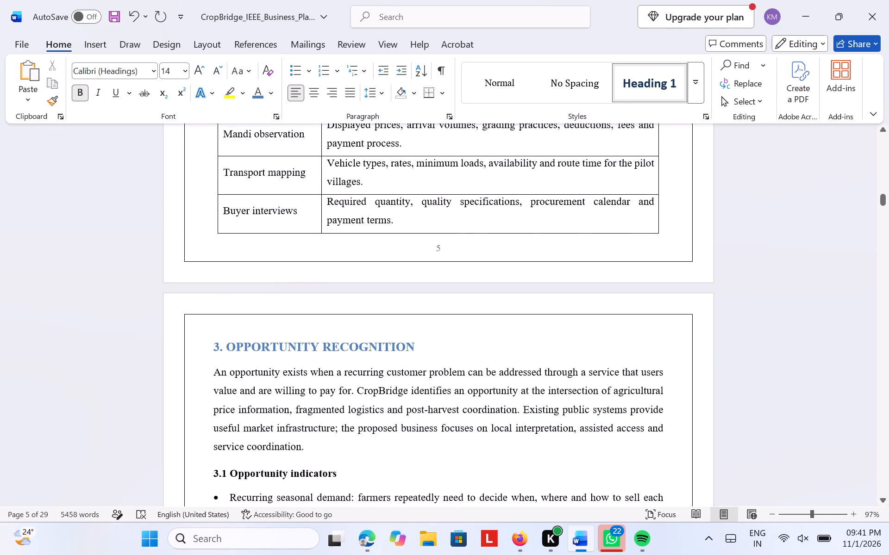
{"action": "left_click_drag", "start_coordinate": [424, 349], "coordinate": [283, 345]}
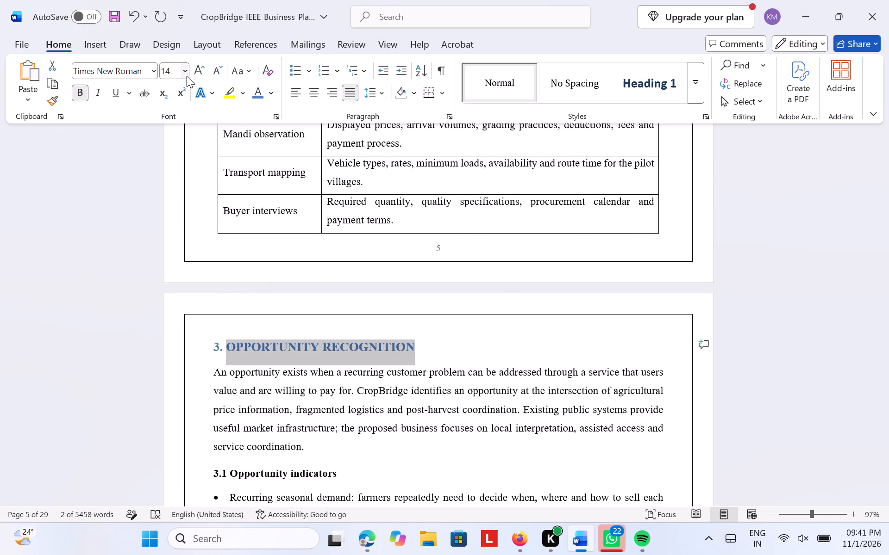
{"action": "left_click", "coordinate": [187, 76]}
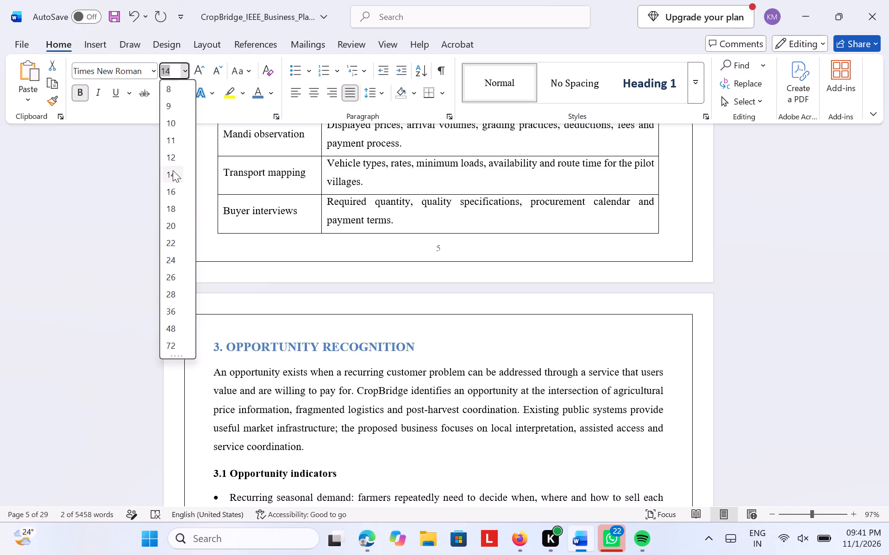
{"action": "scroll", "coordinate": [489, 200], "scroll_direction": "down", "scroll_amount": 9}
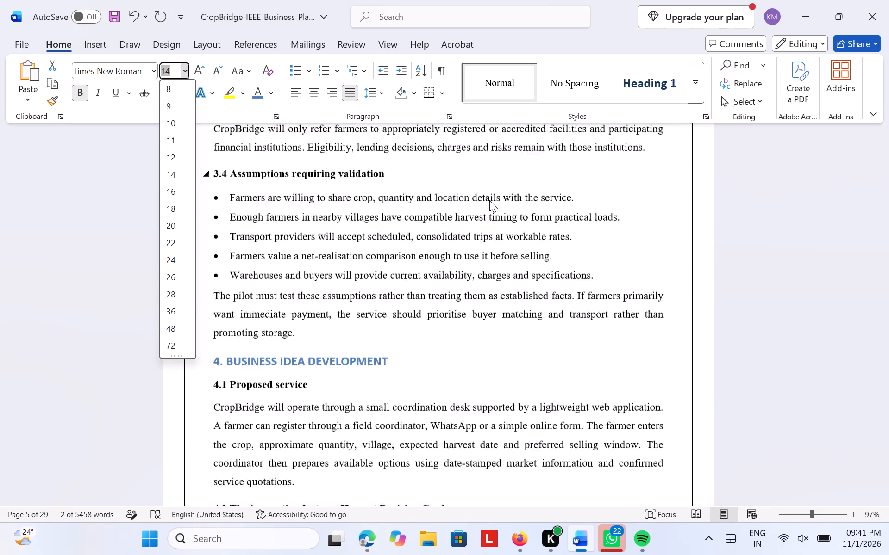
{"action": "scroll", "coordinate": [489, 200], "scroll_direction": "down", "scroll_amount": 1}
{"action": "scroll", "coordinate": [489, 200], "scroll_direction": "up", "scroll_amount": 1}
{"action": "left_click", "coordinate": [390, 171]}
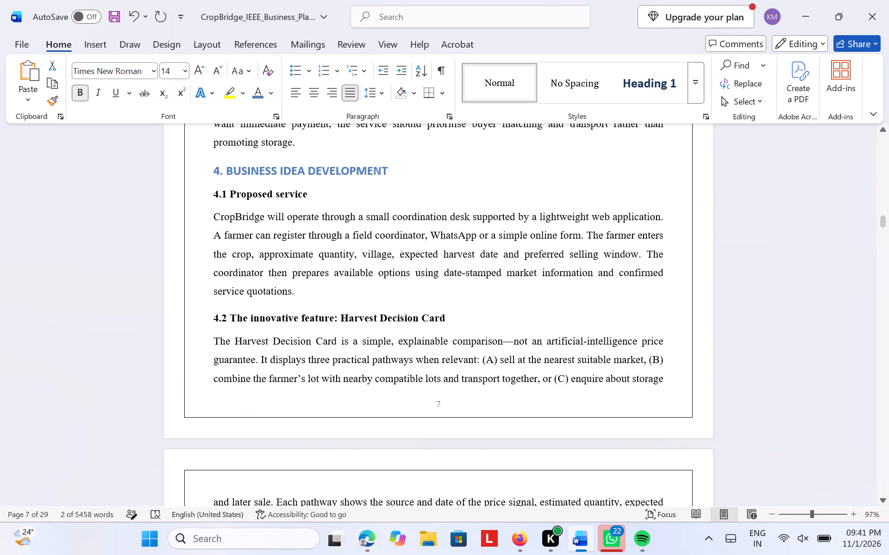
Set the 4. Business Idea Development heading to Times New Roman, size 14.
{"action": "left_click_drag", "start_coordinate": [388, 171], "coordinate": [278, 167]}
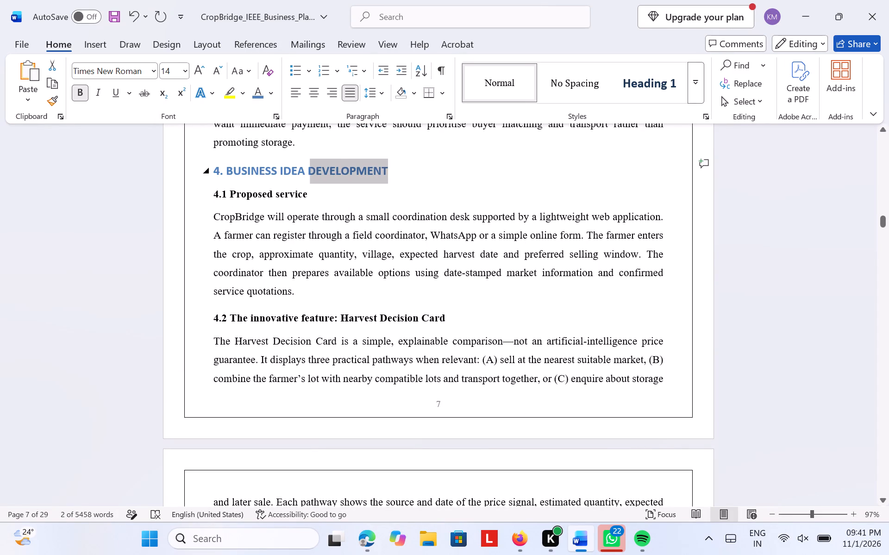
{"action": "left_click_drag", "start_coordinate": [278, 167], "coordinate": [214, 167]}
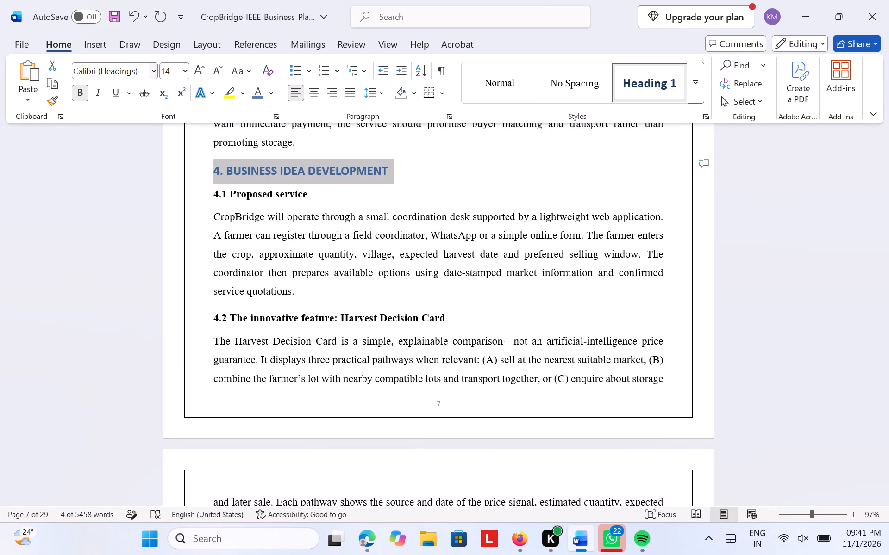
{"action": "left_click", "coordinate": [184, 68]}
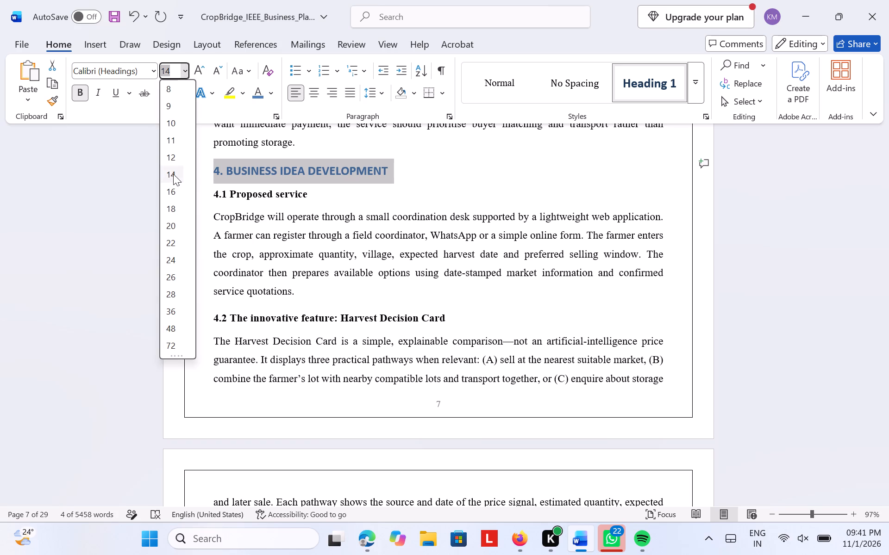
{"action": "left_click", "coordinate": [173, 174]}
{"action": "left_click", "coordinate": [153, 72]}
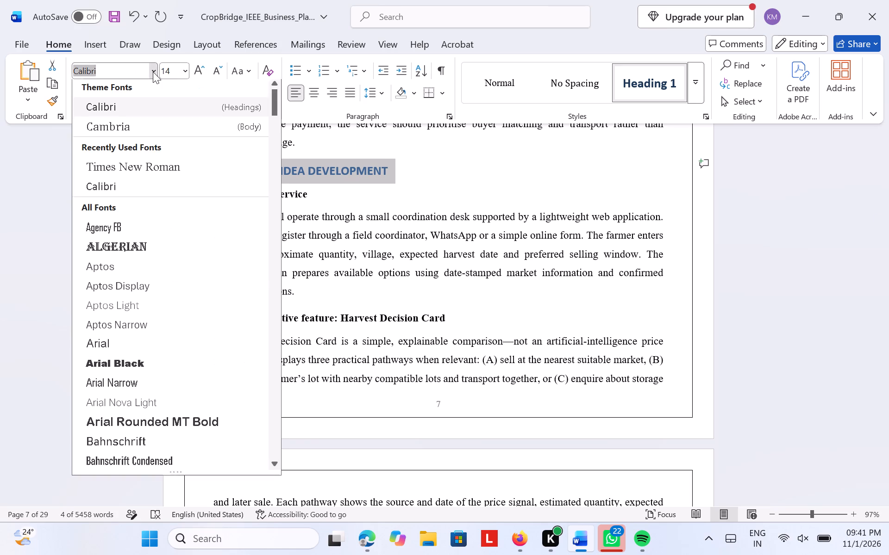
{"action": "left_click", "coordinate": [148, 169]}
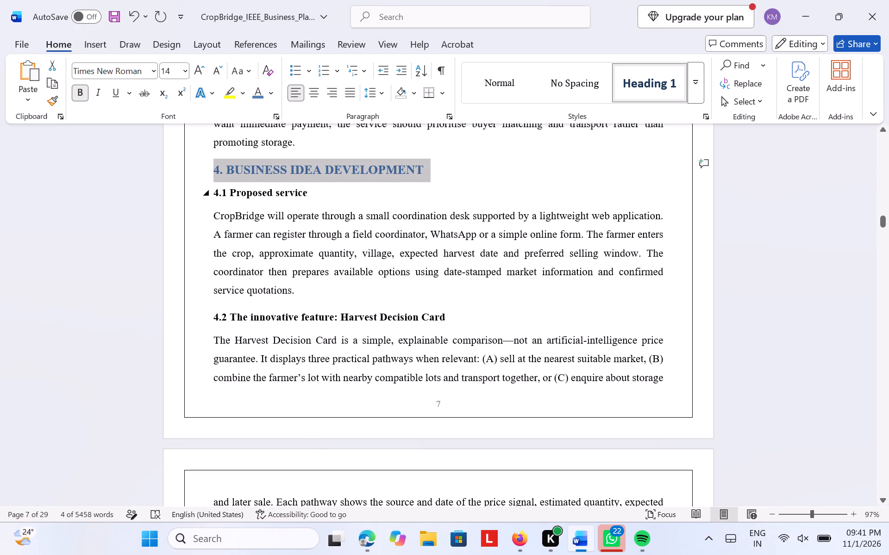
Insert a blank line between section 3.4's closing text and the 4. Business Idea Development heading.
{"action": "left_click", "coordinate": [415, 199]}
{"action": "scroll", "coordinate": [415, 199], "scroll_direction": "up", "scroll_amount": 1}
{"action": "left_click", "coordinate": [308, 166]}
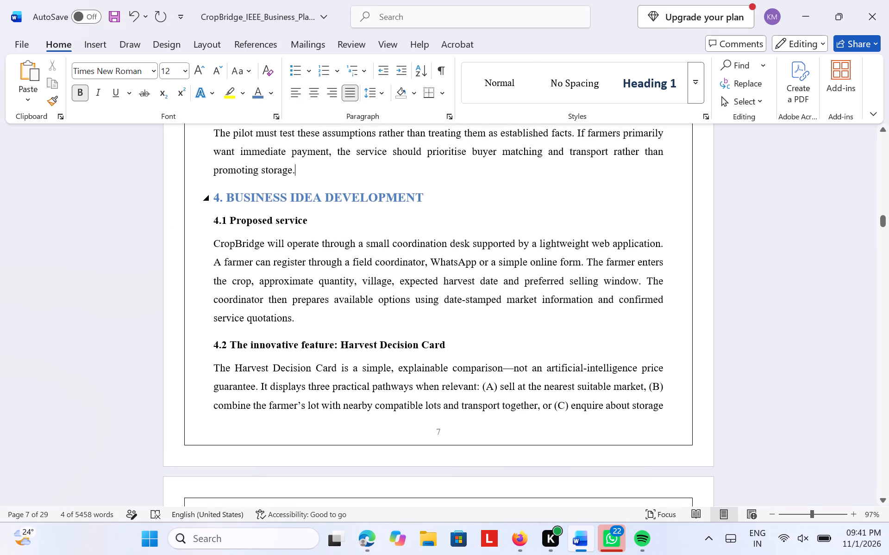
{"action": "key", "text": "Return"}
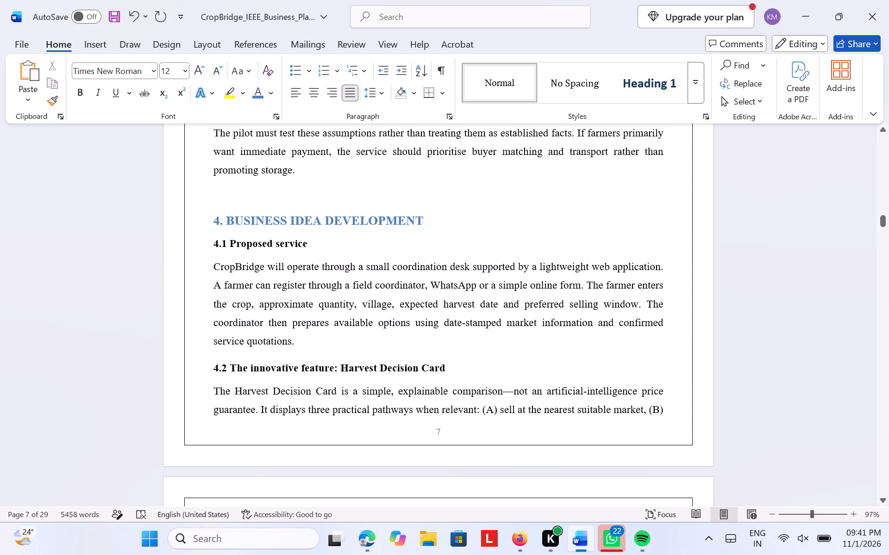
Remove the page gap between section 4.5's closing text and the 5. Target Market and Customer Analysis heading.
{"action": "scroll", "coordinate": [377, 290], "scroll_direction": "up", "scroll_amount": 1}
{"action": "left_click", "coordinate": [557, 260]}
{"action": "scroll", "coordinate": [557, 260], "scroll_direction": "down", "scroll_amount": 4}
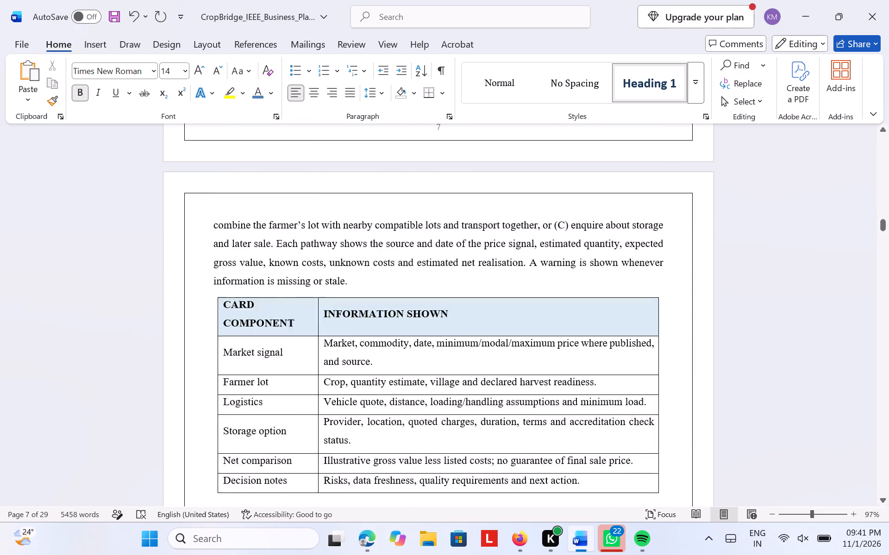
{"action": "scroll", "coordinate": [557, 260], "scroll_direction": "down", "scroll_amount": 2}
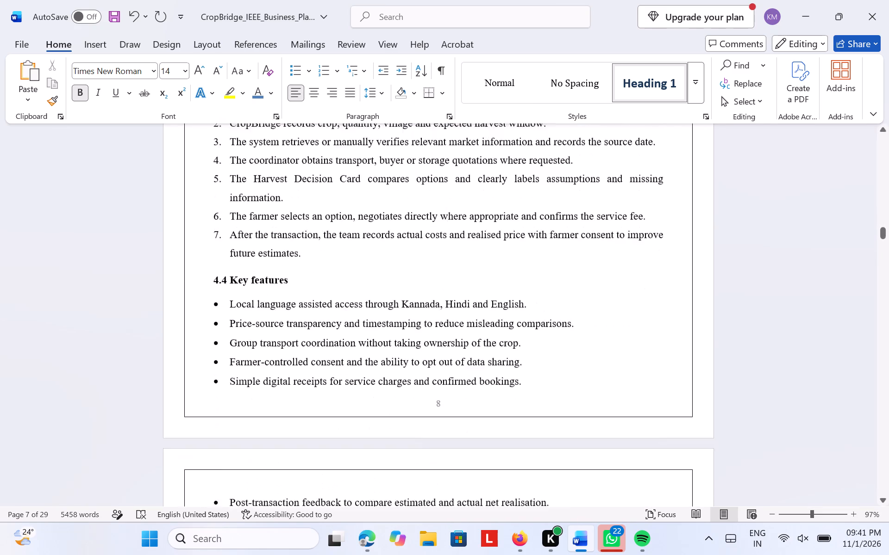
{"action": "scroll", "coordinate": [557, 260], "scroll_direction": "down", "scroll_amount": 5}
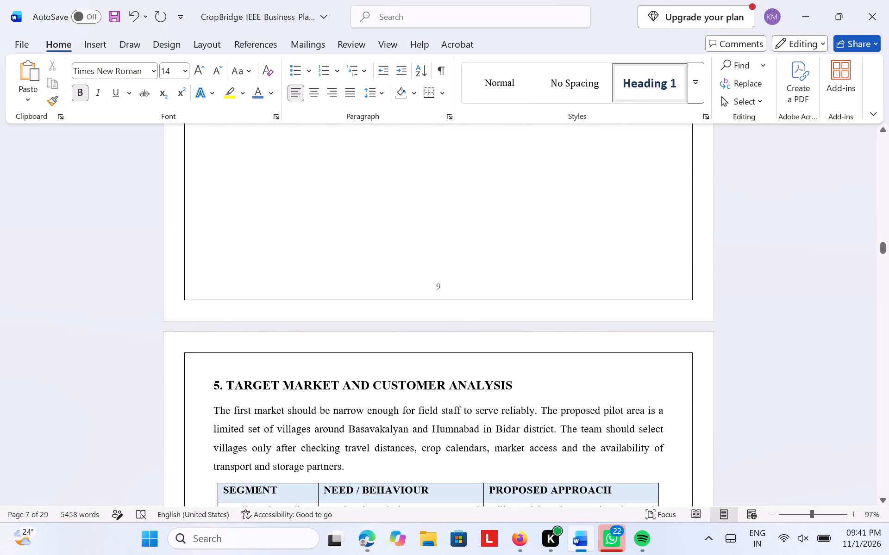
{"action": "left_click", "coordinate": [281, 219]}
{"action": "key", "text": "BackSpace"}
{"action": "scroll", "coordinate": [281, 219], "scroll_direction": "down", "scroll_amount": 1}
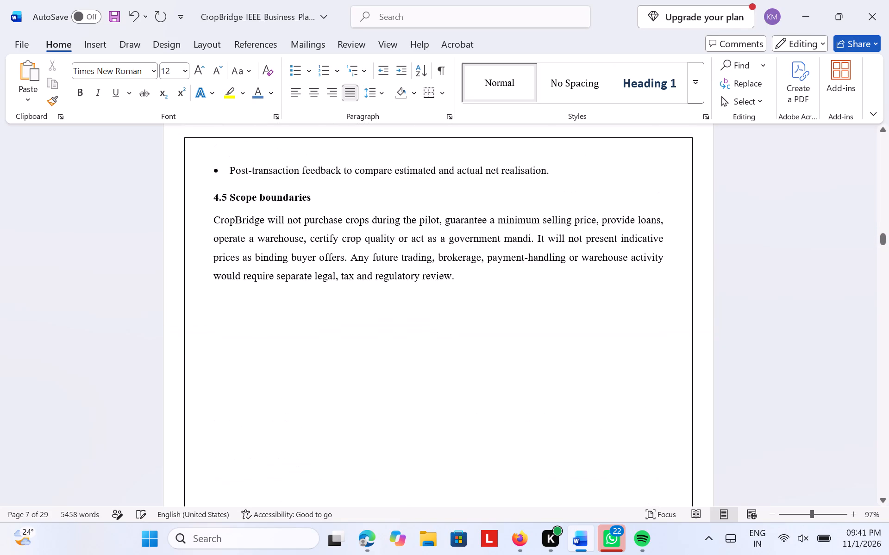
{"action": "scroll", "coordinate": [281, 219], "scroll_direction": "down", "scroll_amount": 1}
{"action": "key", "text": "BackSpace"}
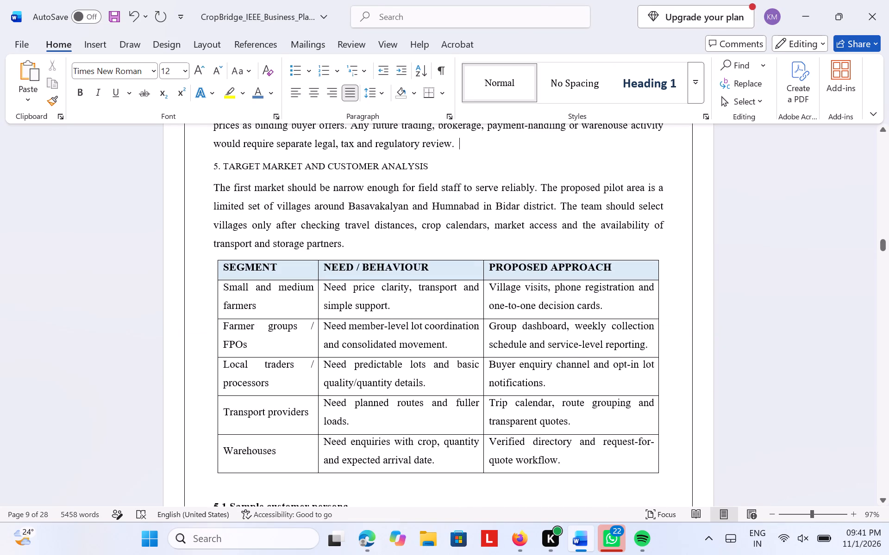
Apply the Heading 1 style to the 5. Target Market and Customer Analysis line, in Times New Roman and medium blue.
{"action": "left_click_drag", "start_coordinate": [438, 160], "coordinate": [209, 173]}
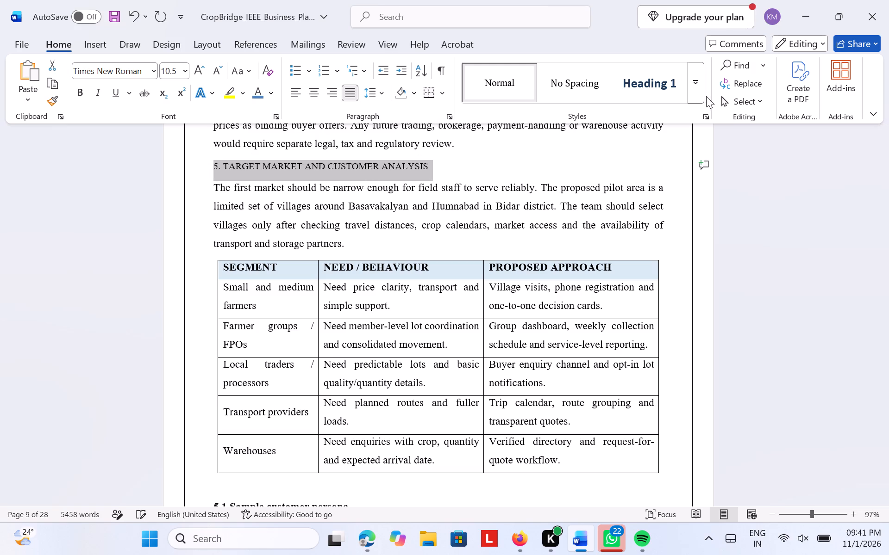
{"action": "left_click", "coordinate": [657, 80]}
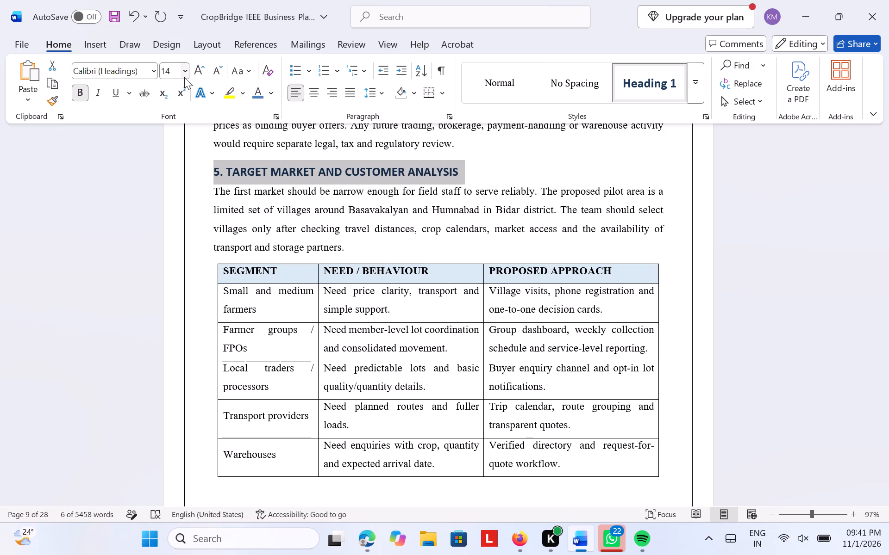
{"action": "left_click", "coordinate": [149, 70]}
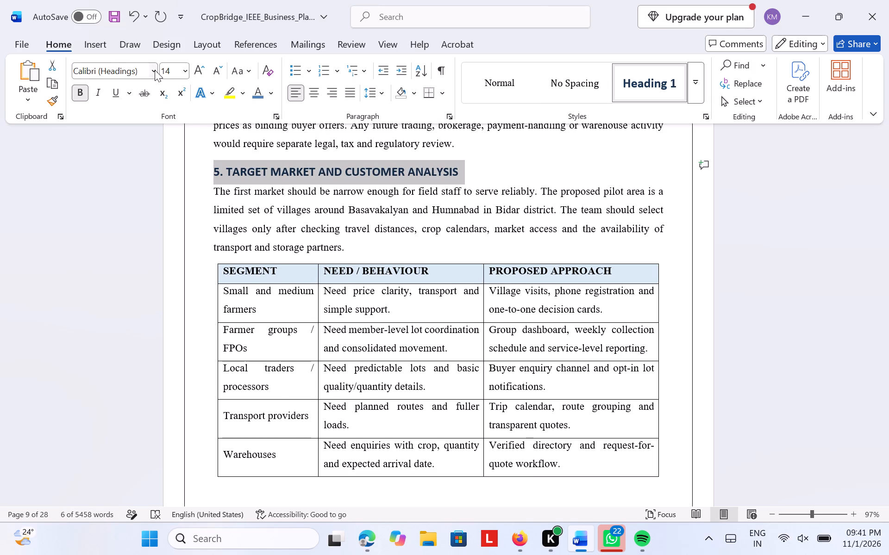
{"action": "left_click", "coordinate": [155, 70]}
{"action": "left_click", "coordinate": [149, 167]}
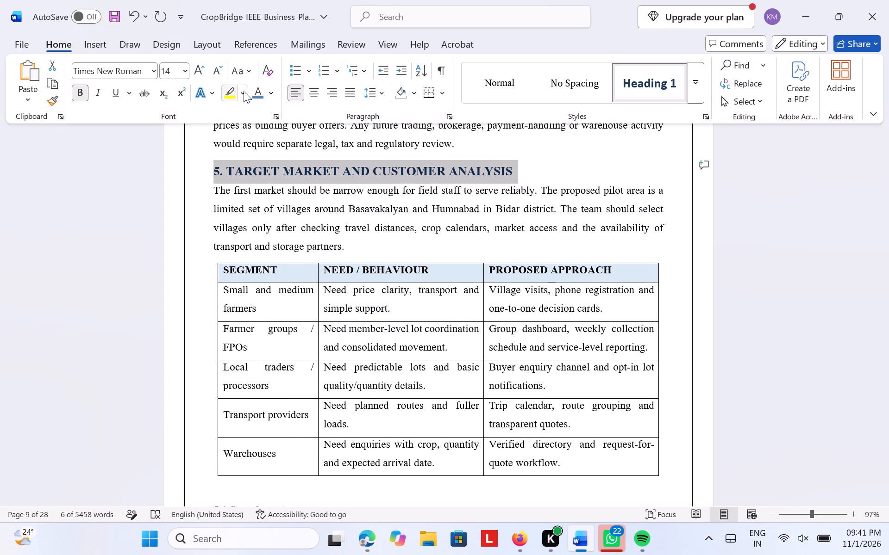
{"action": "left_click", "coordinate": [250, 91]}
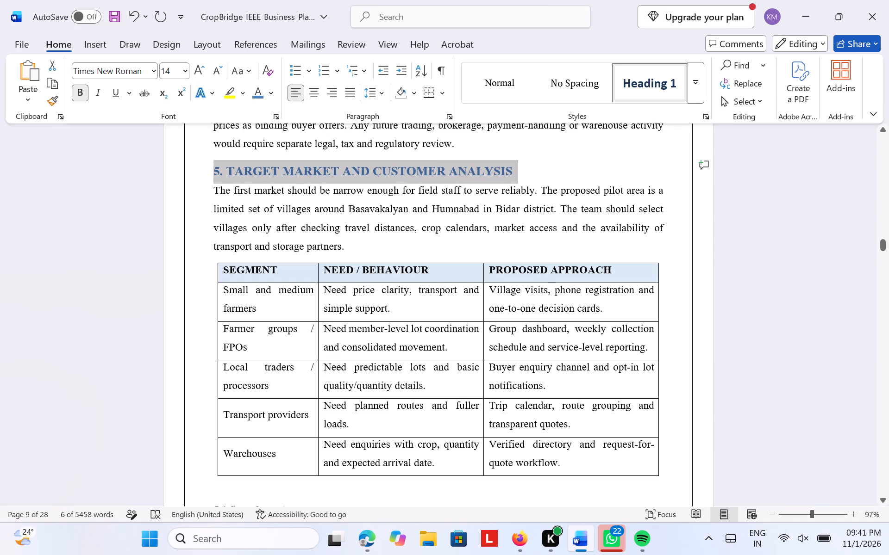
Insert a blank line between section 4.5's closing text and the 5. Target Market and Customer Analysis heading.
{"action": "left_click", "coordinate": [476, 152]}
{"action": "key", "text": "Return"}
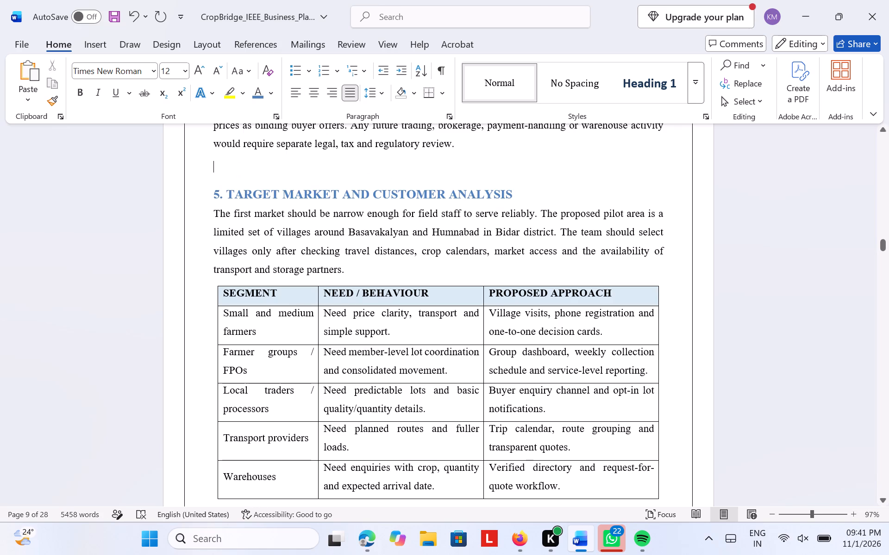
{"action": "left_click", "coordinate": [787, 197]}
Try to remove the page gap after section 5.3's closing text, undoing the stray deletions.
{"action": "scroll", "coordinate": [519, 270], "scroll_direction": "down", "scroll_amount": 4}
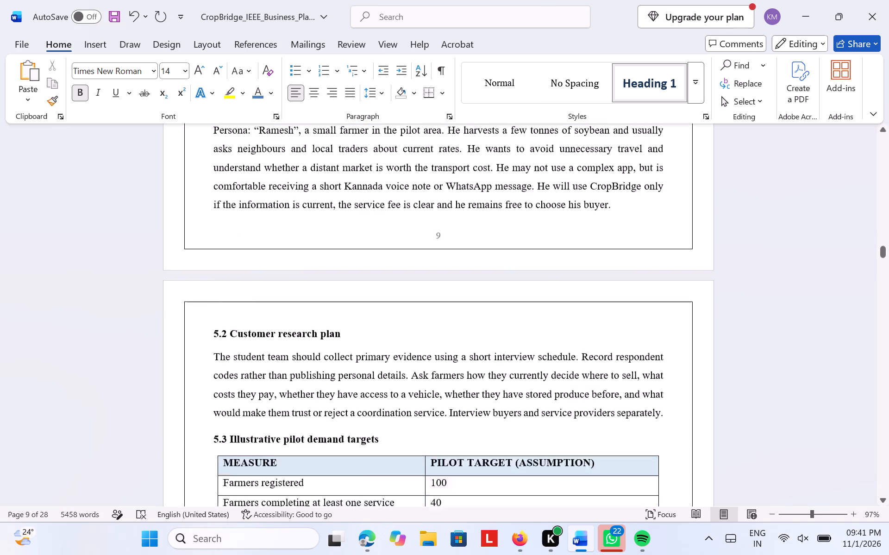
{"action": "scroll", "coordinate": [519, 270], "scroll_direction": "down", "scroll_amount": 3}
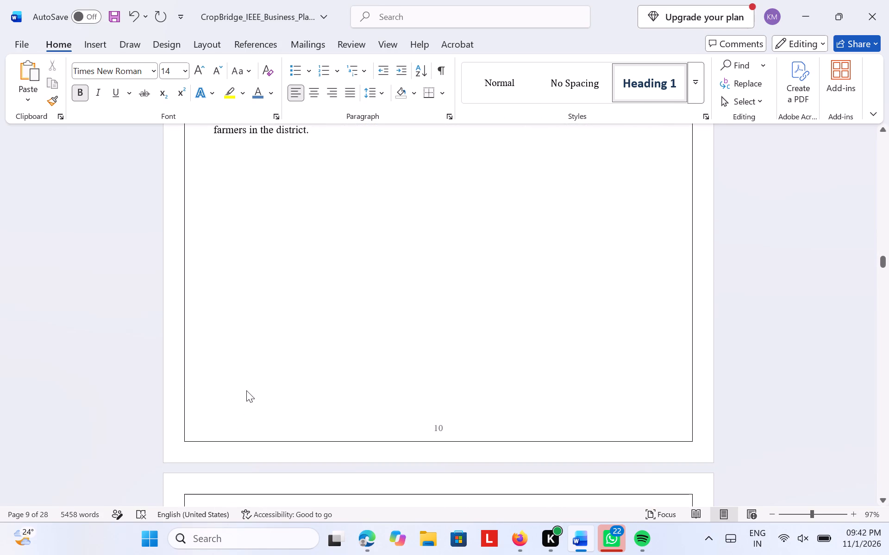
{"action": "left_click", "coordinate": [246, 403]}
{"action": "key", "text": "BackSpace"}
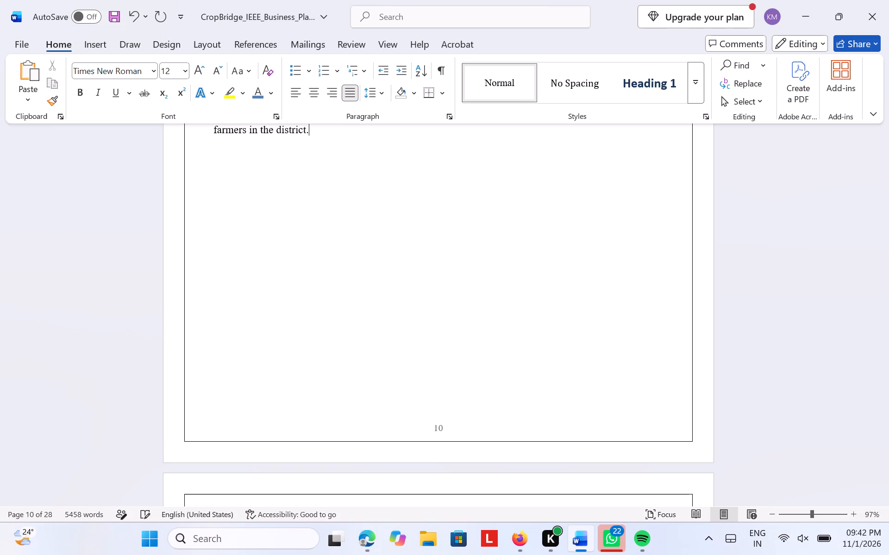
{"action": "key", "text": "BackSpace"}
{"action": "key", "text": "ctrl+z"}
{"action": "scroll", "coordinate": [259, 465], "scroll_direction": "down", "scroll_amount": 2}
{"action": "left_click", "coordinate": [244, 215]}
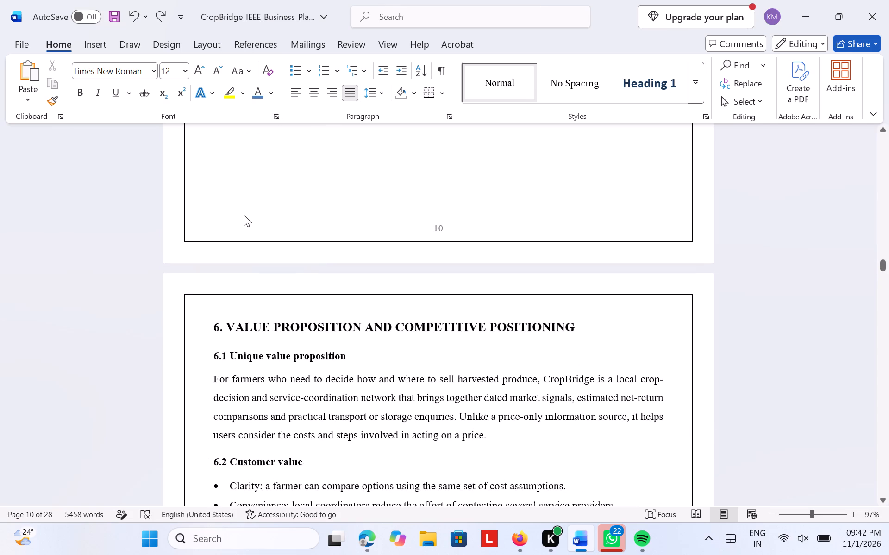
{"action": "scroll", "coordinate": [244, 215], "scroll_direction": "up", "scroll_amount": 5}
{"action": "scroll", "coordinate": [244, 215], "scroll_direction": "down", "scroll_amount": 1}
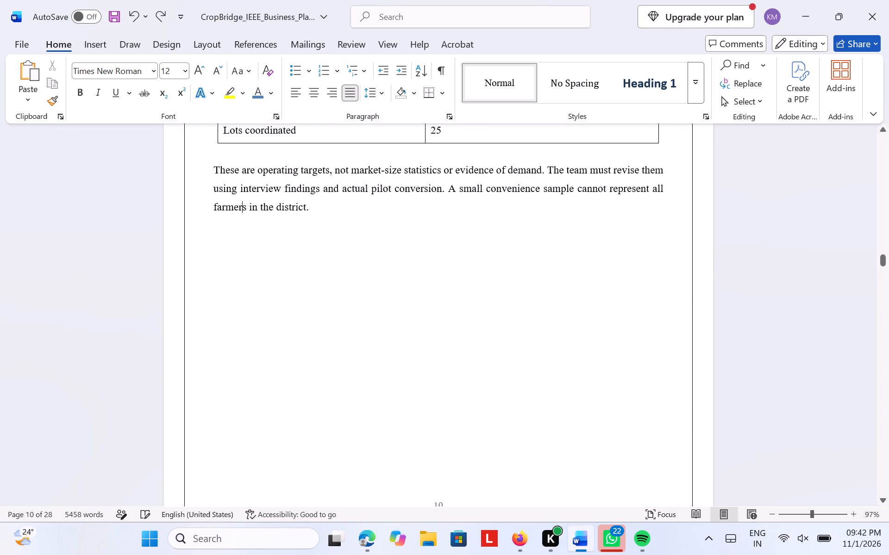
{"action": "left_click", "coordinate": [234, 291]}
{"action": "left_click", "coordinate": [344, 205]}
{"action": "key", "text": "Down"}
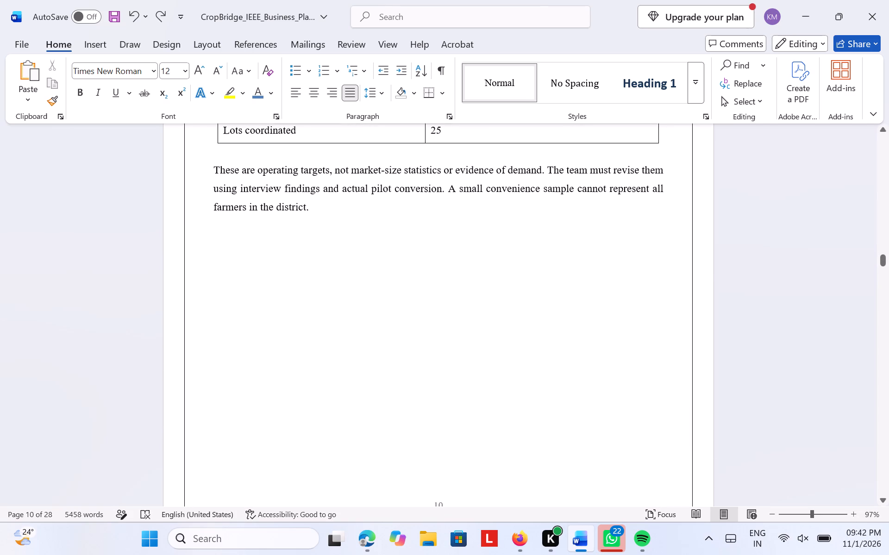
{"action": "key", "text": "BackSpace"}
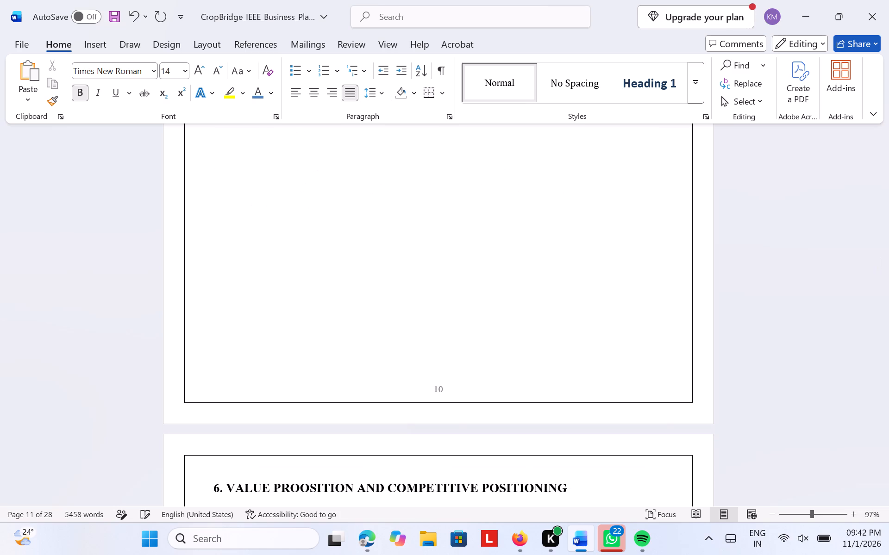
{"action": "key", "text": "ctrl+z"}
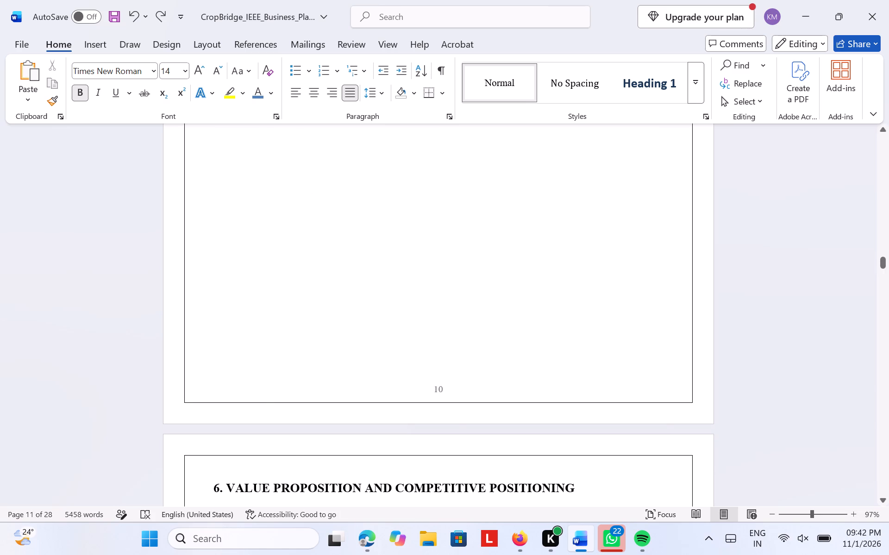
Bring the 6. Value Proposition and Competitive Positioning heading up onto its own line directly below section 5.3's closing text.
{"action": "left_click", "coordinate": [244, 364]}
{"action": "left_click", "coordinate": [225, 435]}
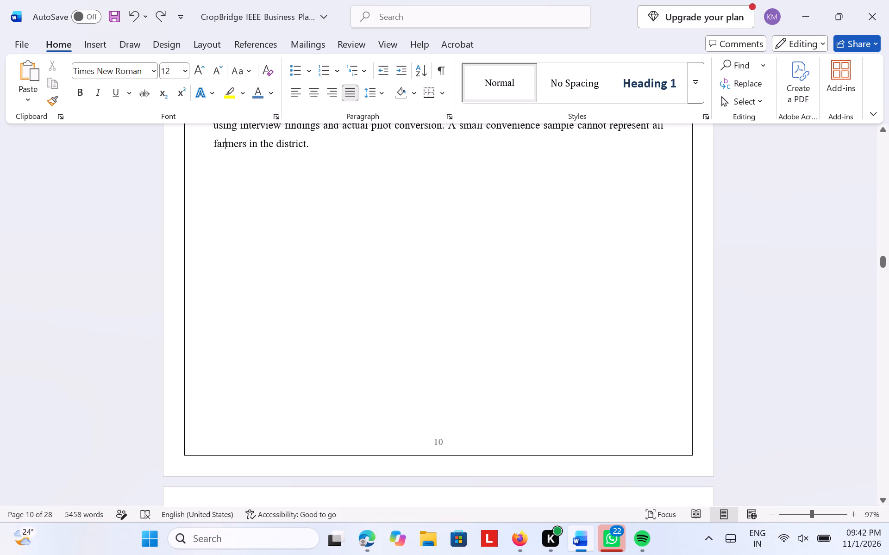
{"action": "scroll", "coordinate": [225, 435], "scroll_direction": "down", "scroll_amount": 2}
{"action": "left_click", "coordinate": [211, 385]}
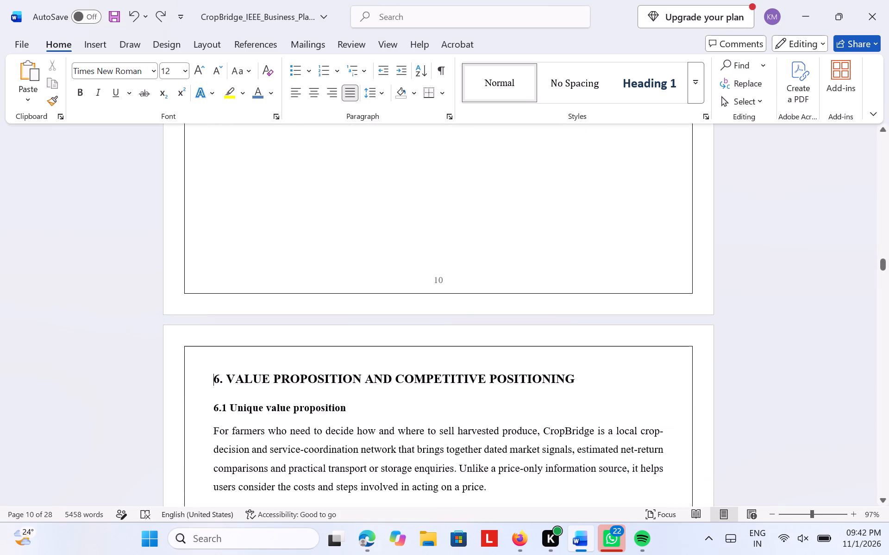
{"action": "key", "text": "BackSpace"}
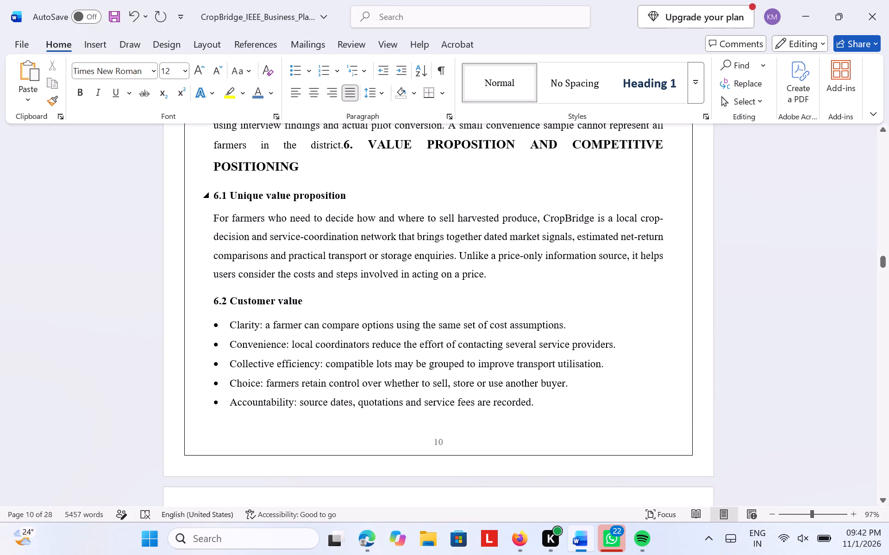
{"action": "key", "text": "Return"}
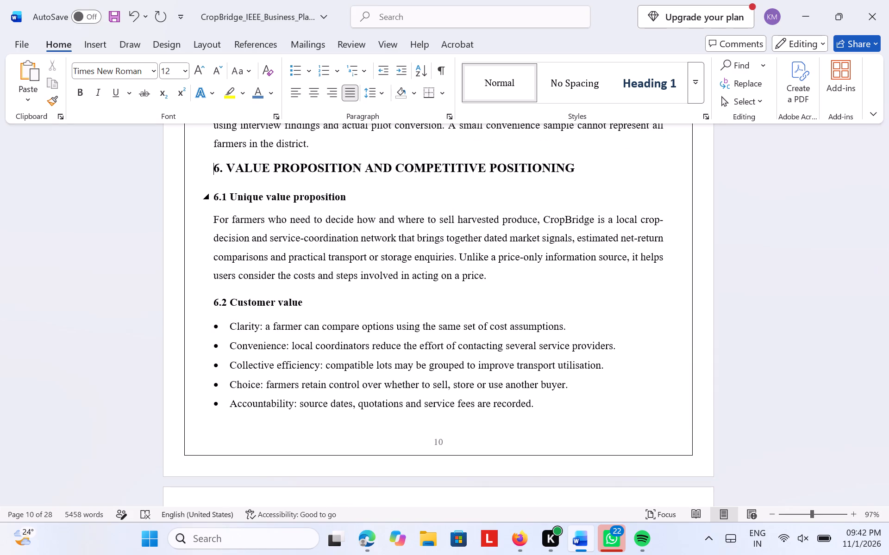
Apply the Heading 1 style to the 6. Value Proposition and Competitive Positioning line, in Times New Roman and medium blue.
{"action": "left_click_drag", "start_coordinate": [582, 166], "coordinate": [254, 166]}
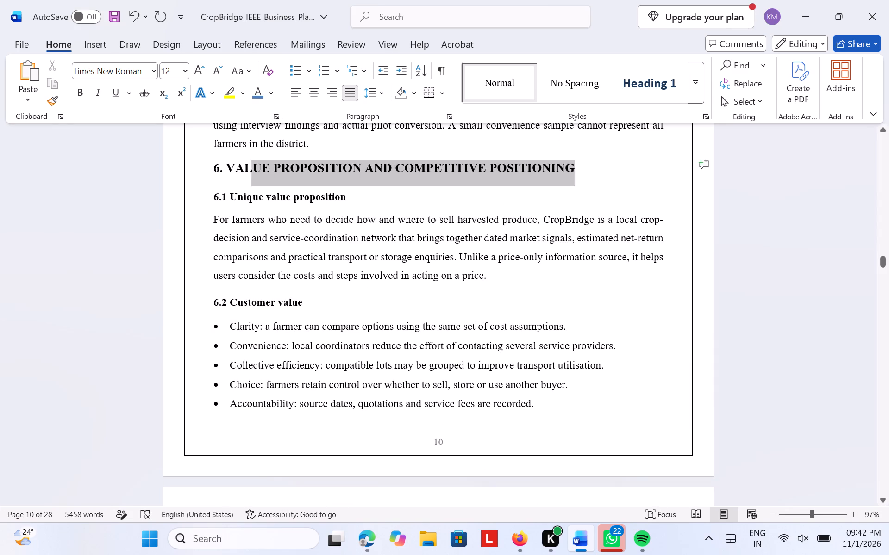
{"action": "left_click_drag", "start_coordinate": [254, 166], "coordinate": [208, 158]}
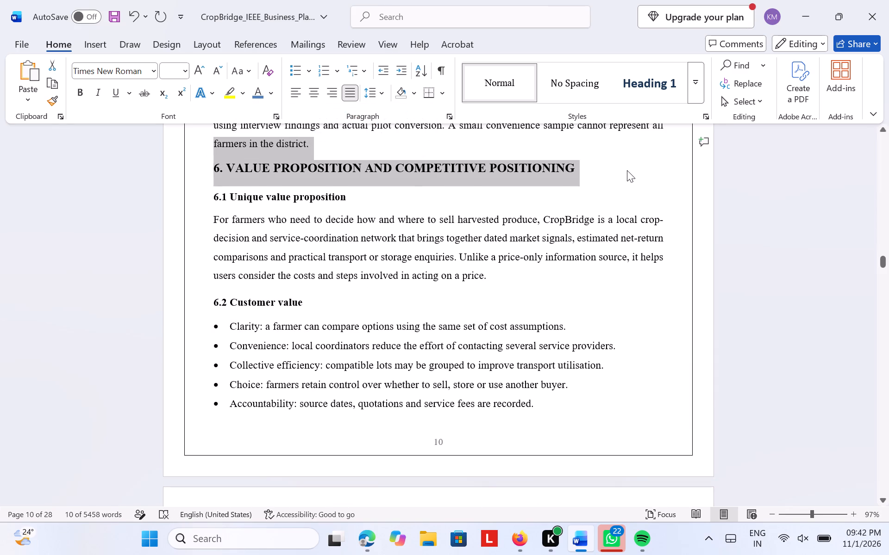
{"action": "left_click", "coordinate": [627, 170]}
{"action": "left_click_drag", "start_coordinate": [579, 173], "coordinate": [212, 178]}
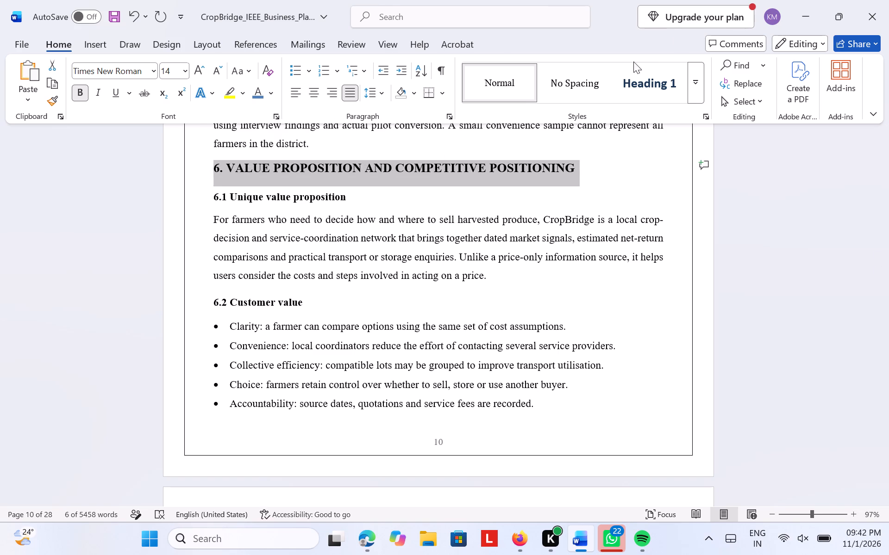
{"action": "left_click", "coordinate": [640, 82]}
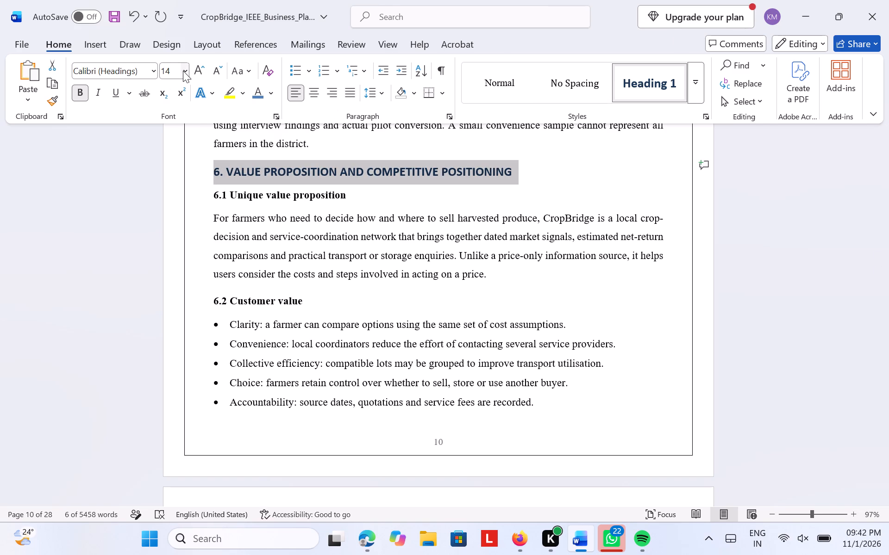
{"action": "left_click", "coordinate": [156, 72]}
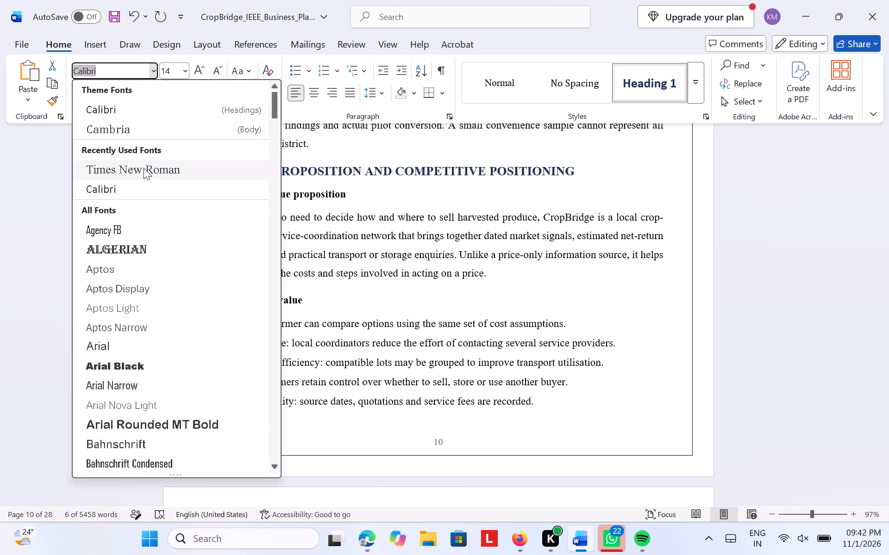
{"action": "left_click", "coordinate": [144, 168]}
{"action": "left_click", "coordinate": [250, 95]}
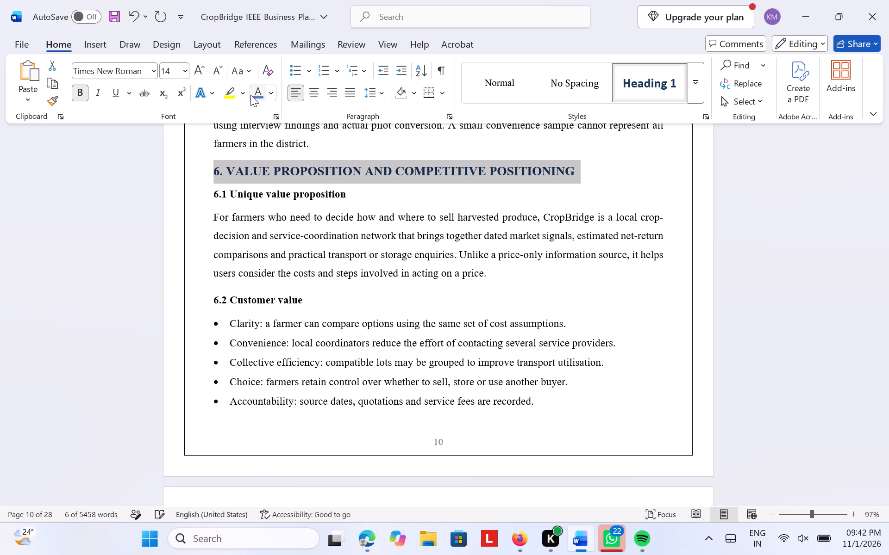
Insert a blank line between section 5.3's closing text and the 6. Value Proposition and Competitive Positioning heading.
{"action": "left_click", "coordinate": [318, 139]}
{"action": "key", "text": "Return"}
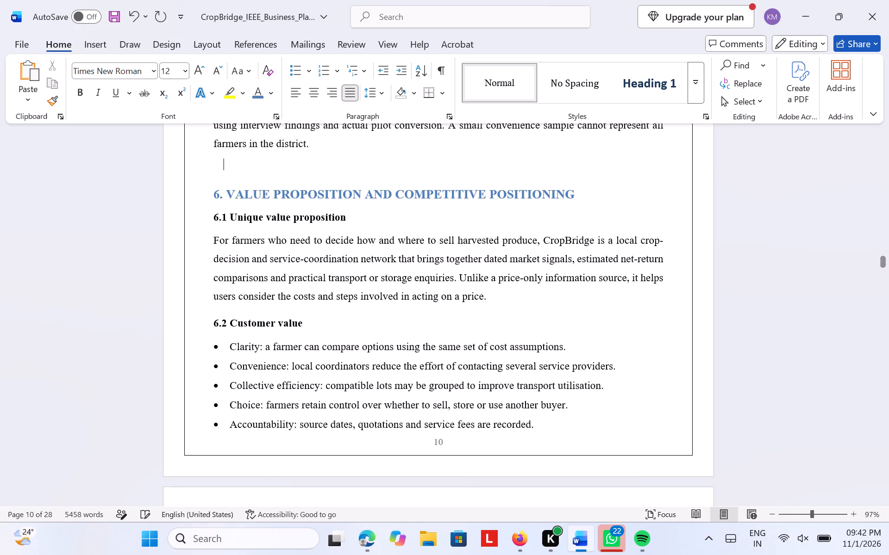
Apply the Heading 1 style to the 7. Business Model and Revenue Streams line, in Times New Roman and medium blue.
{"action": "scroll", "coordinate": [318, 139], "scroll_direction": "down", "scroll_amount": 4}
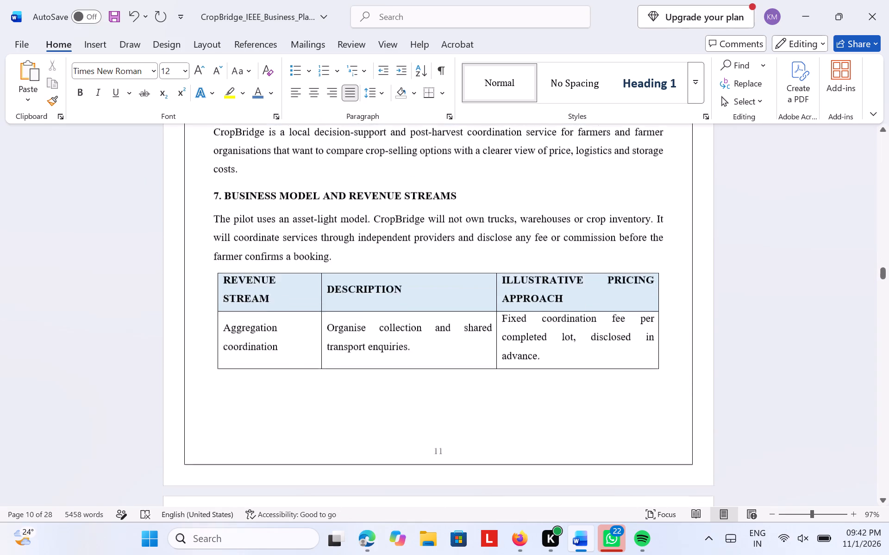
{"action": "scroll", "coordinate": [318, 139], "scroll_direction": "up", "scroll_amount": 1}
{"action": "scroll", "coordinate": [318, 139], "scroll_direction": "down", "scroll_amount": 1}
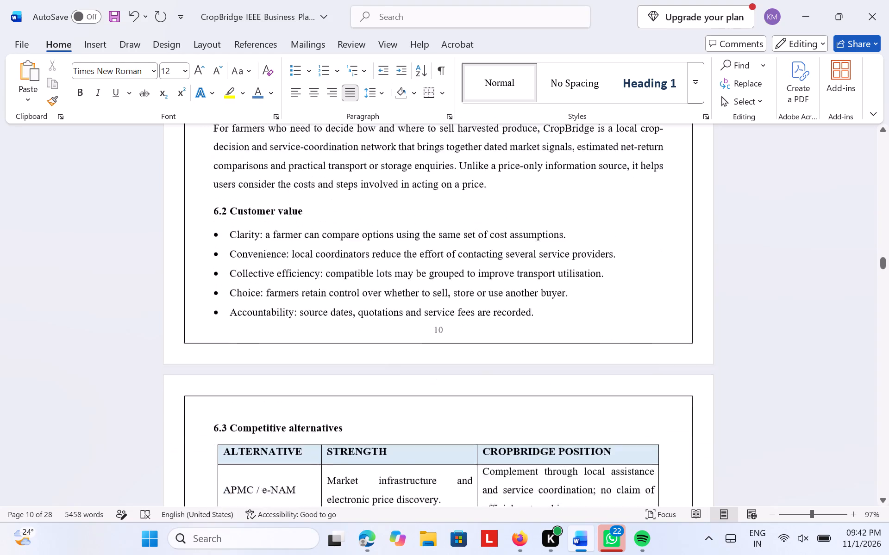
{"action": "scroll", "coordinate": [318, 139], "scroll_direction": "down", "scroll_amount": 4}
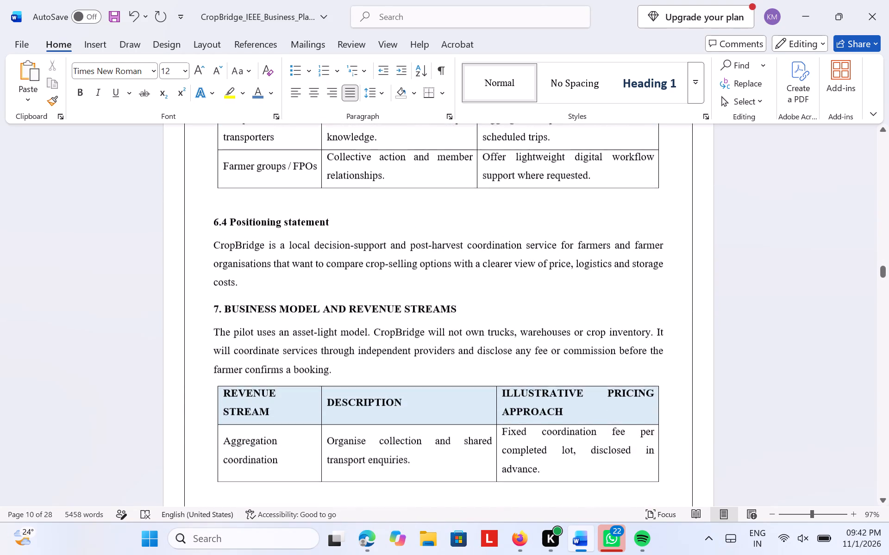
{"action": "scroll", "coordinate": [318, 139], "scroll_direction": "down", "scroll_amount": 1}
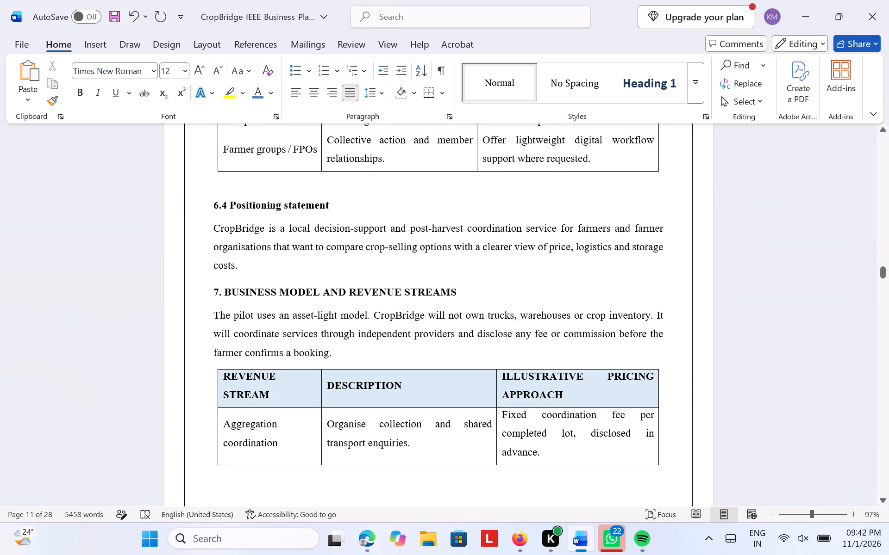
{"action": "left_click_drag", "start_coordinate": [462, 290], "coordinate": [199, 290]}
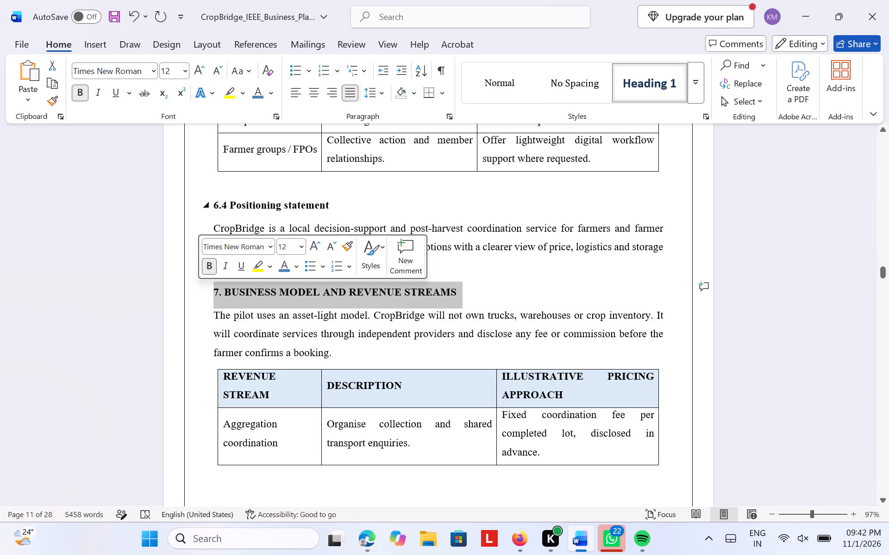
{"action": "left_click", "coordinate": [262, 92]}
{"action": "left_click", "coordinate": [150, 69]}
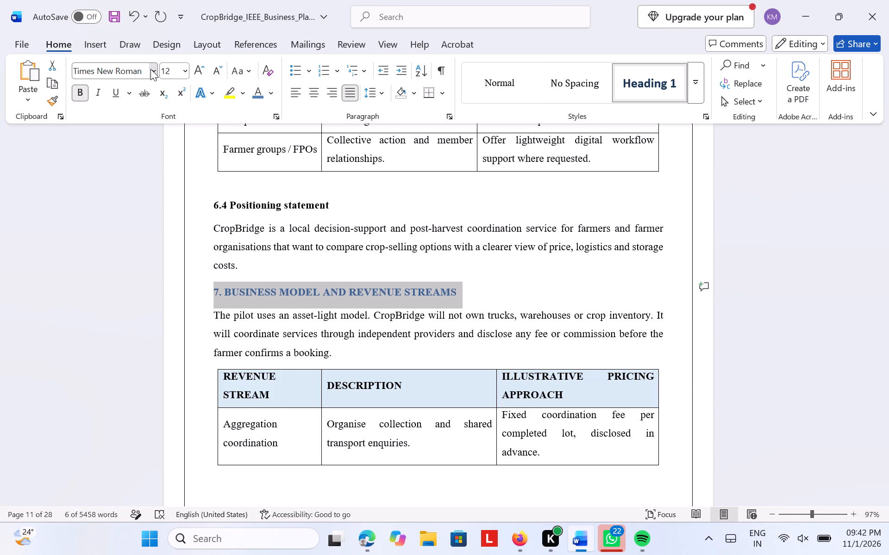
{"action": "left_click", "coordinate": [144, 172]}
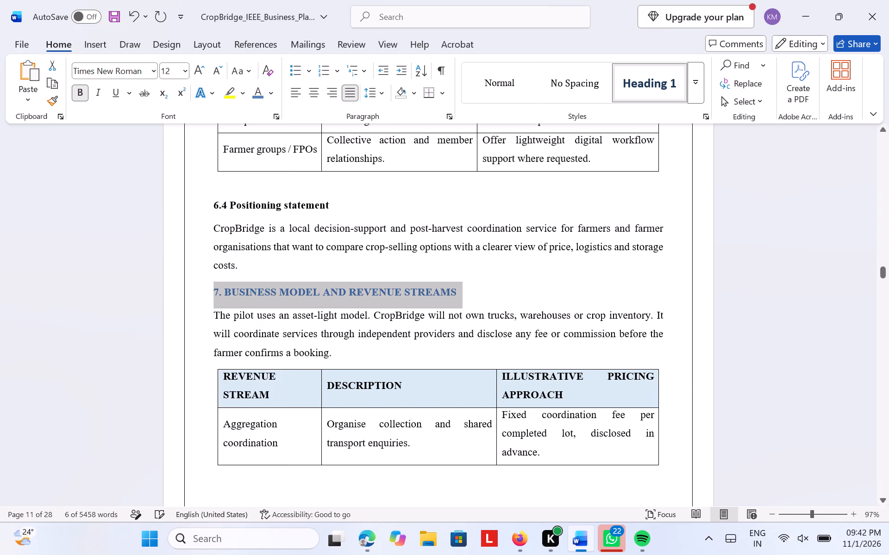
{"action": "left_click", "coordinate": [646, 94]}
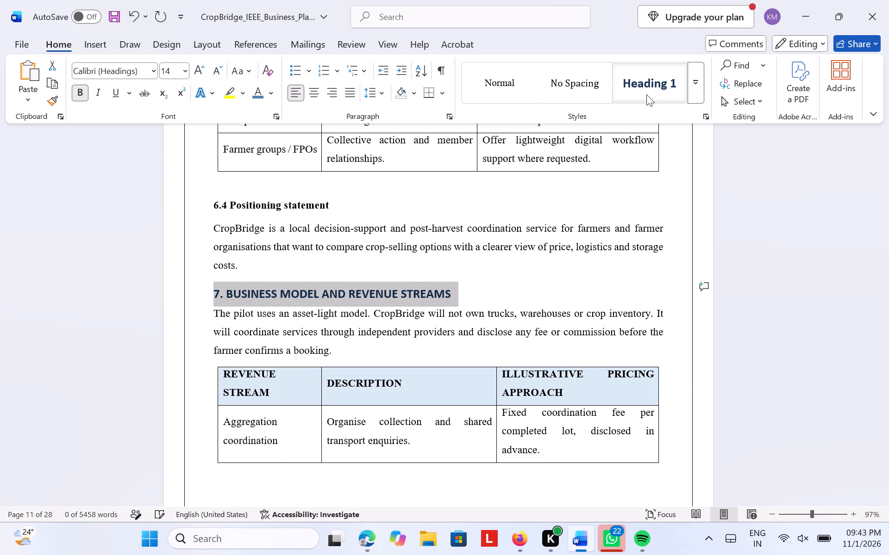
{"action": "left_click", "coordinate": [646, 94]}
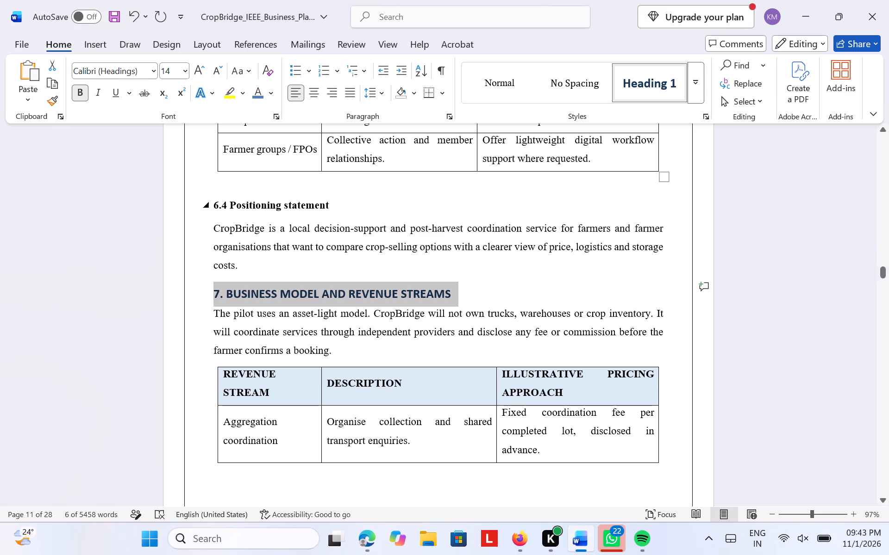
{"action": "left_click_drag", "start_coordinate": [154, 77], "coordinate": [133, 155]}
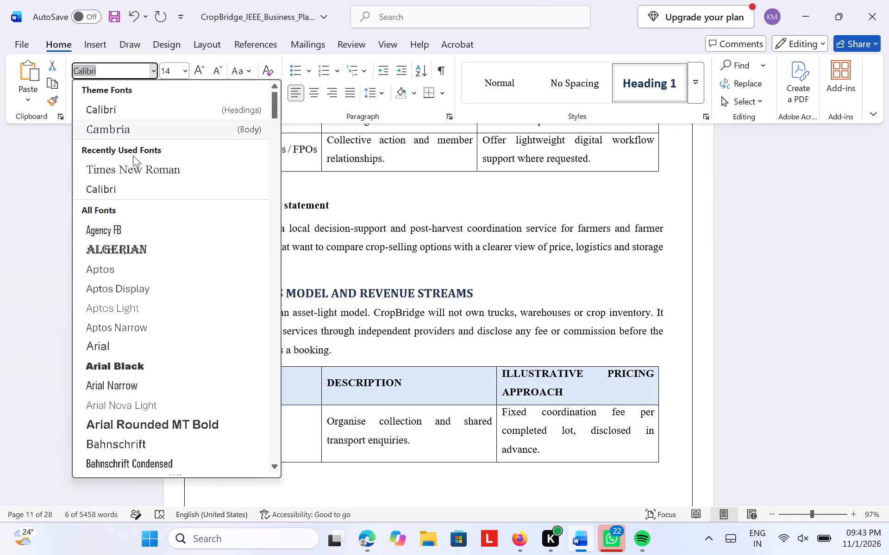
{"action": "left_click_drag", "start_coordinate": [133, 155], "coordinate": [132, 167]}
{"action": "left_click", "coordinate": [132, 167]}
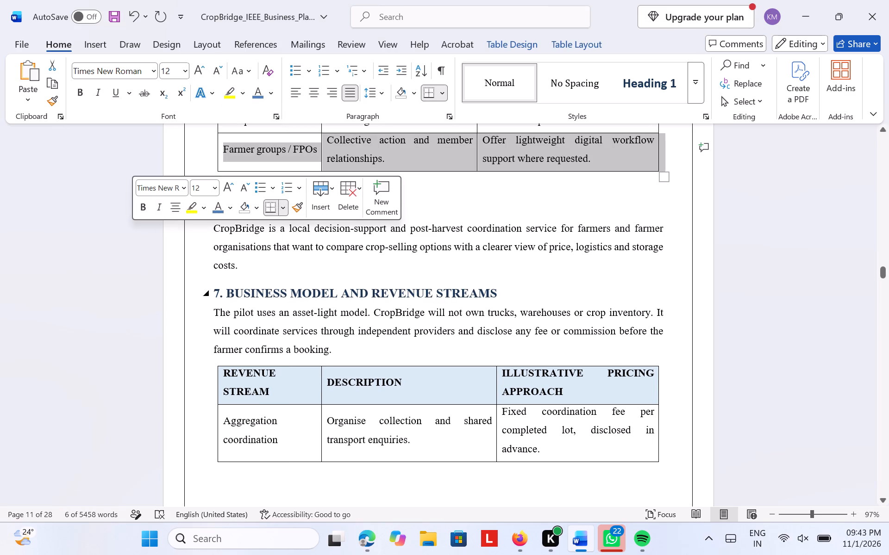
{"action": "left_click", "coordinate": [495, 292]}
{"action": "left_click_drag", "start_coordinate": [495, 292], "coordinate": [211, 299]}
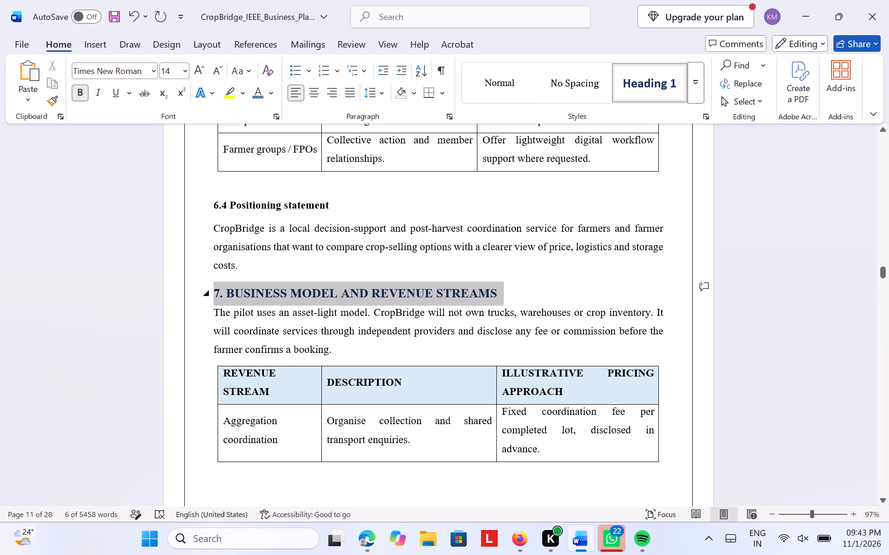
{"action": "left_click_drag", "start_coordinate": [211, 299], "coordinate": [210, 299]}
{"action": "left_click", "coordinate": [259, 91]}
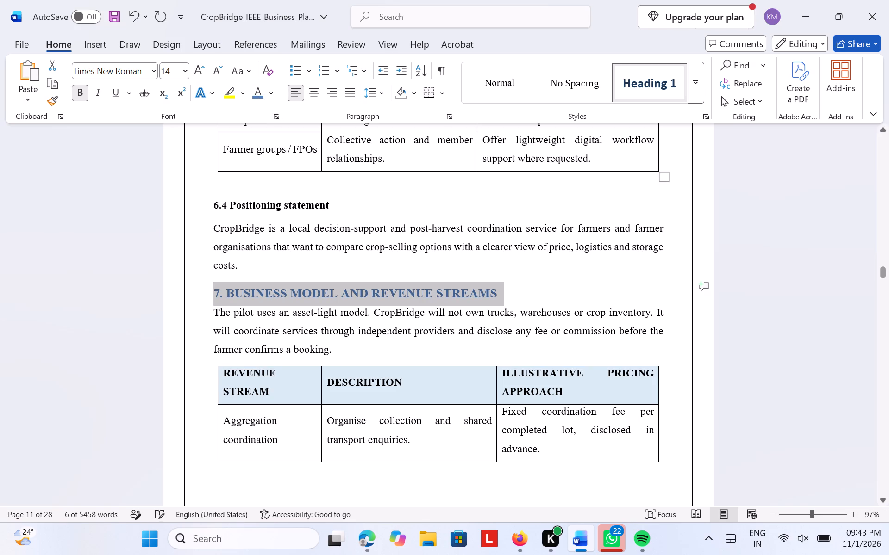
Insert a blank line between section 6.4's closing text and the 7. Business Model and Revenue Streams heading.
{"action": "left_click", "coordinate": [295, 271]}
{"action": "key", "text": "Return"}
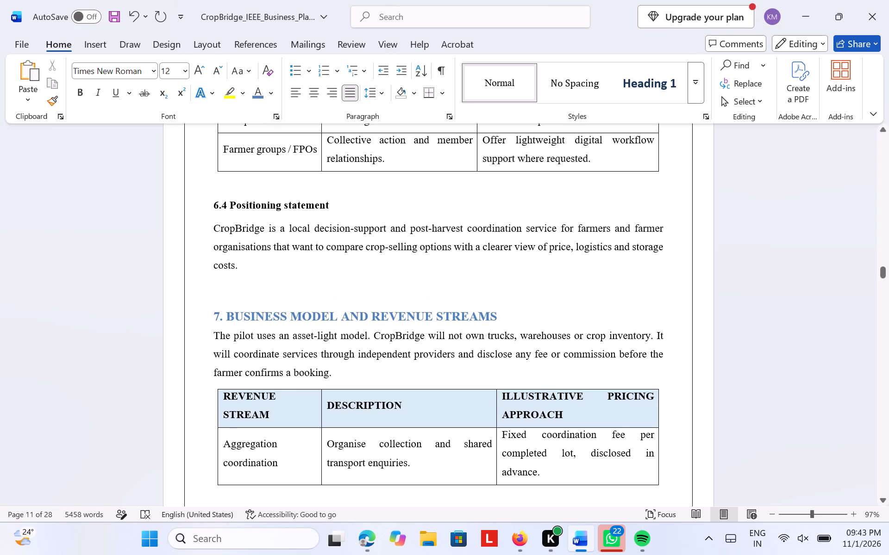
Remove the page gap before 8. Marketing and Sales Strategy so the heading sits on its own line directly below section 7's closing text.
{"action": "scroll", "coordinate": [298, 272], "scroll_direction": "down", "scroll_amount": 6}
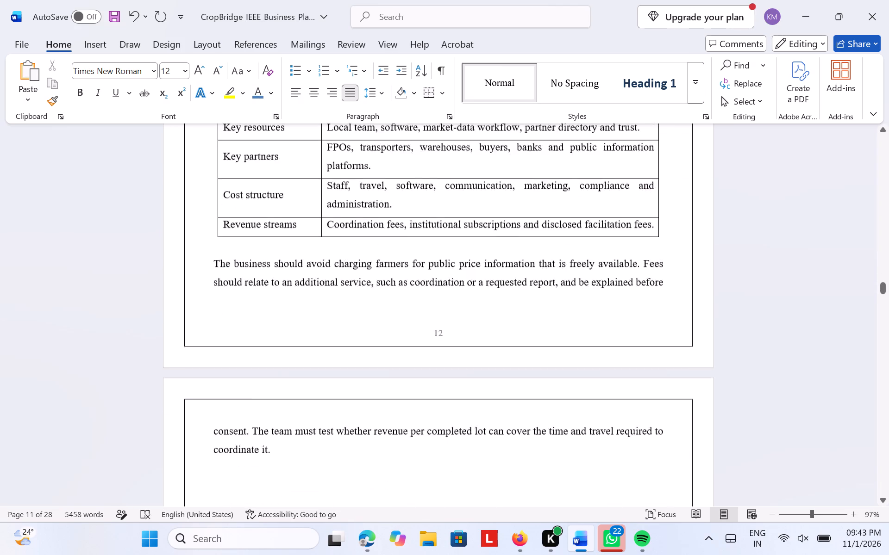
{"action": "scroll", "coordinate": [298, 272], "scroll_direction": "down", "scroll_amount": 4}
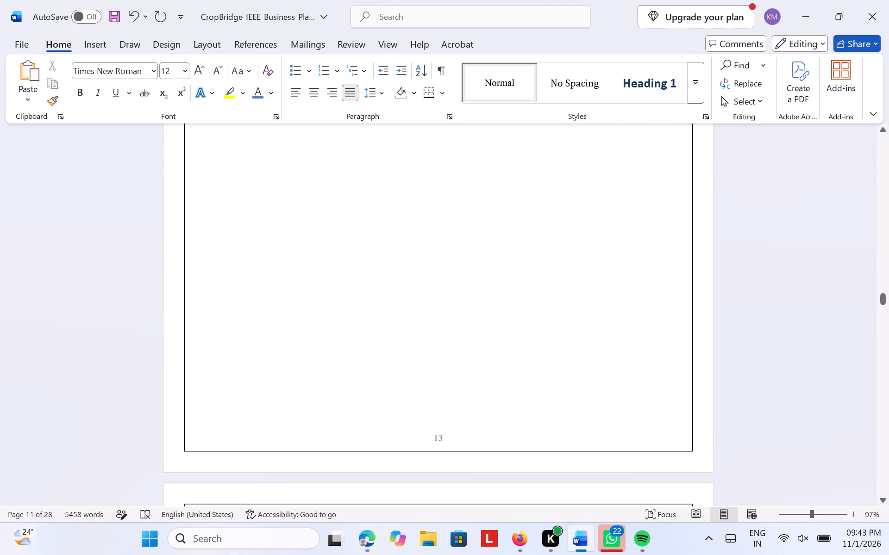
{"action": "scroll", "coordinate": [298, 272], "scroll_direction": "down", "scroll_amount": 2}
{"action": "left_click", "coordinate": [245, 273]}
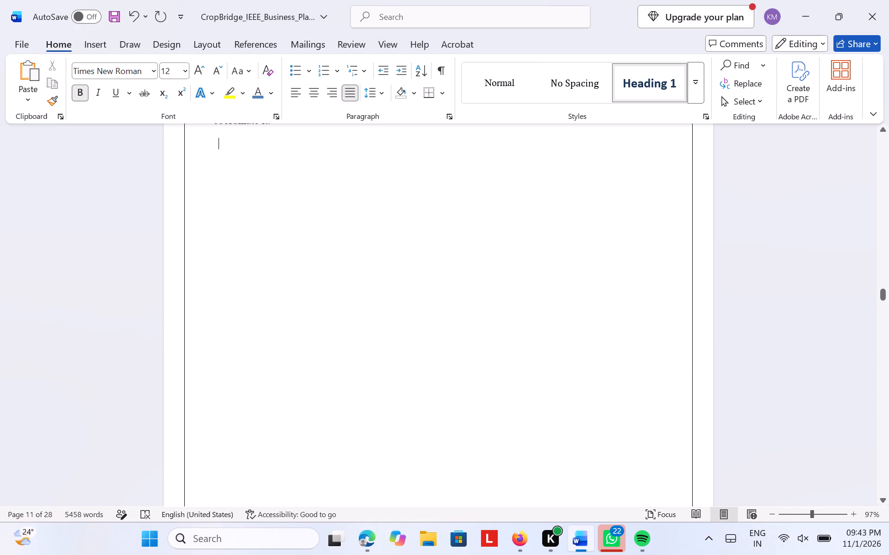
{"action": "scroll", "coordinate": [238, 357], "scroll_direction": "down", "scroll_amount": 1}
{"action": "key", "text": "BackSpace"}
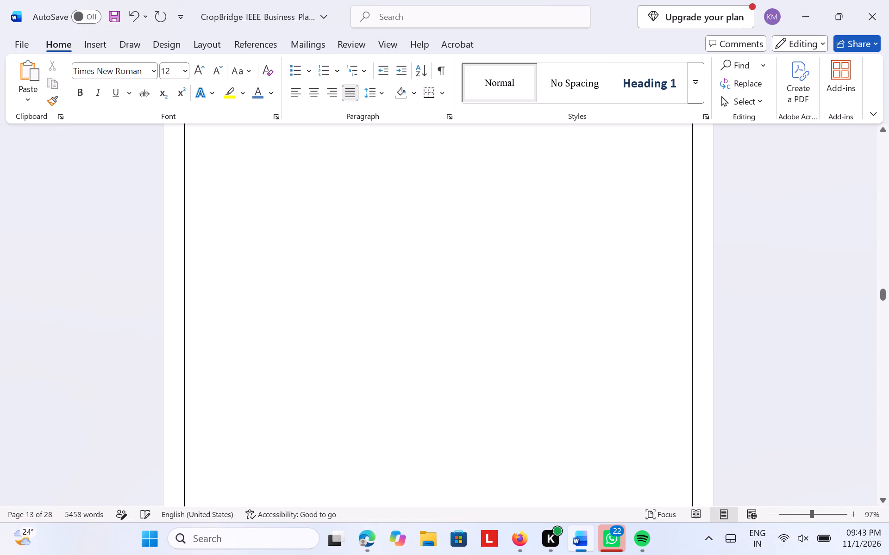
{"action": "scroll", "coordinate": [278, 407], "scroll_direction": "up", "scroll_amount": 2}
{"action": "key", "text": "z"}
{"action": "key", "text": "ctrl+z"}
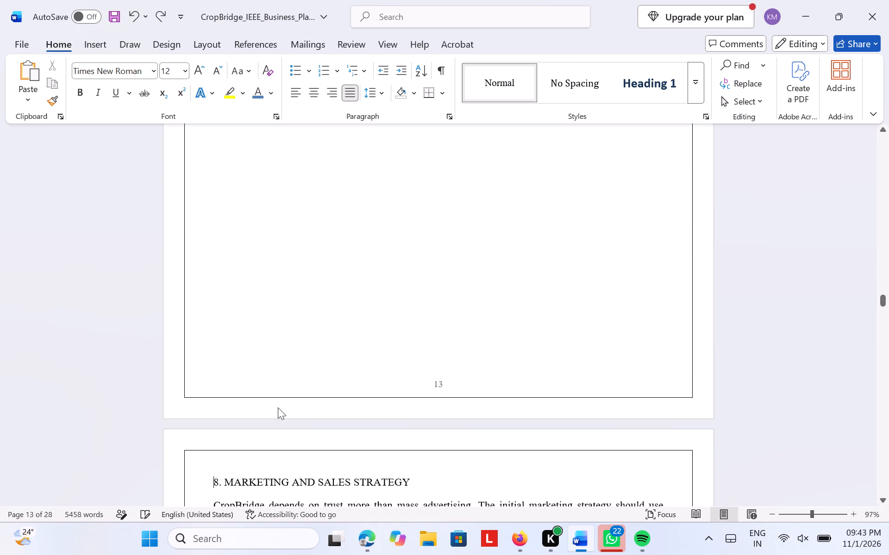
{"action": "scroll", "coordinate": [303, 443], "scroll_direction": "down", "scroll_amount": 1}
{"action": "key", "text": "BackSpace"}
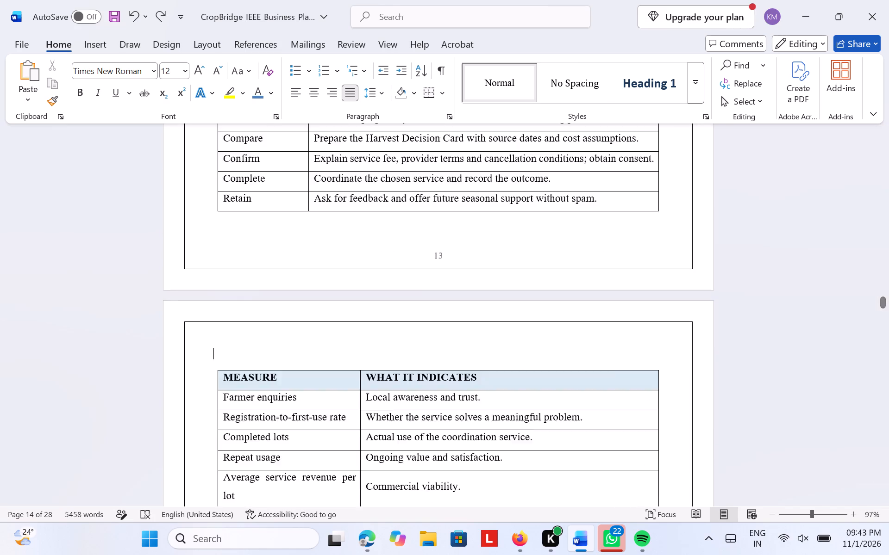
Apply the Heading 1 style to the 8. Marketing and Sales Strategy line, in medium blue and Times New Roman.
{"action": "scroll", "coordinate": [272, 364], "scroll_direction": "up", "scroll_amount": 1}
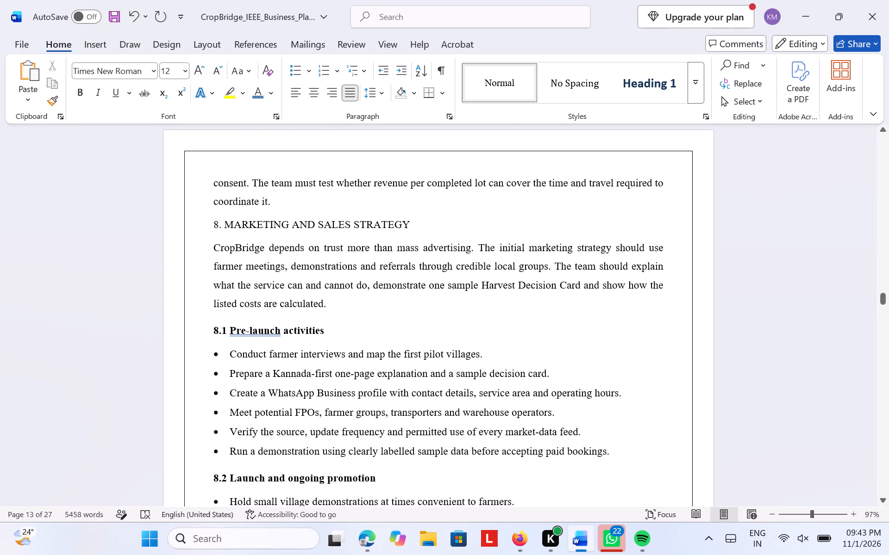
{"action": "left_click_drag", "start_coordinate": [411, 226], "coordinate": [214, 227]}
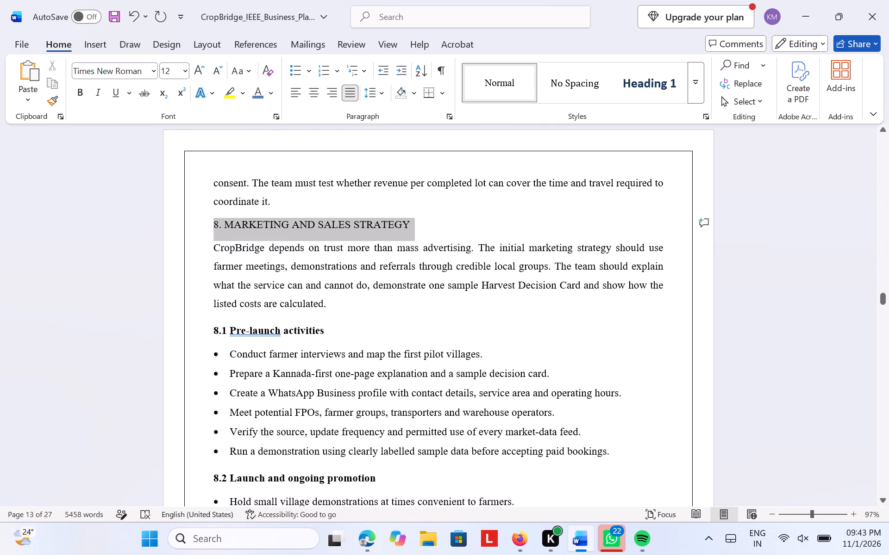
{"action": "left_click_drag", "start_coordinate": [214, 227], "coordinate": [209, 226]}
{"action": "left_click", "coordinate": [638, 76]}
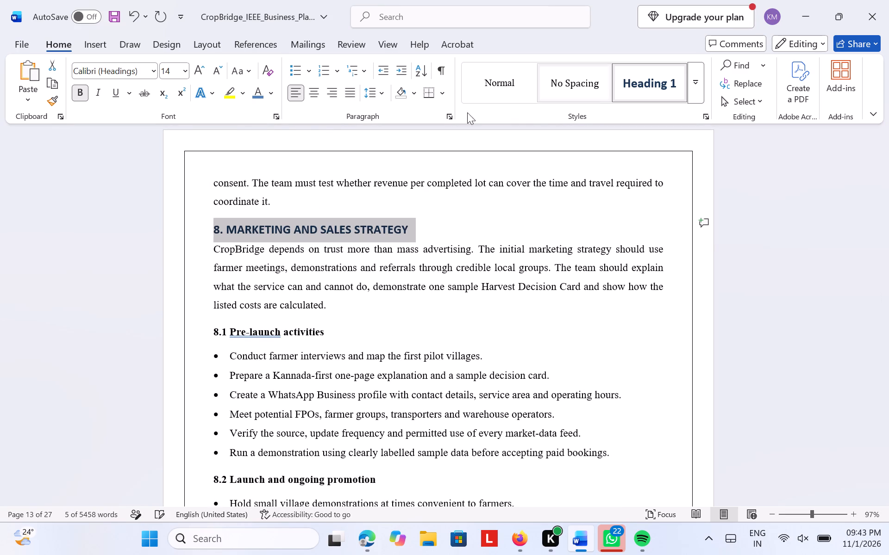
{"action": "left_click", "coordinate": [261, 95]}
{"action": "left_click", "coordinate": [152, 69]}
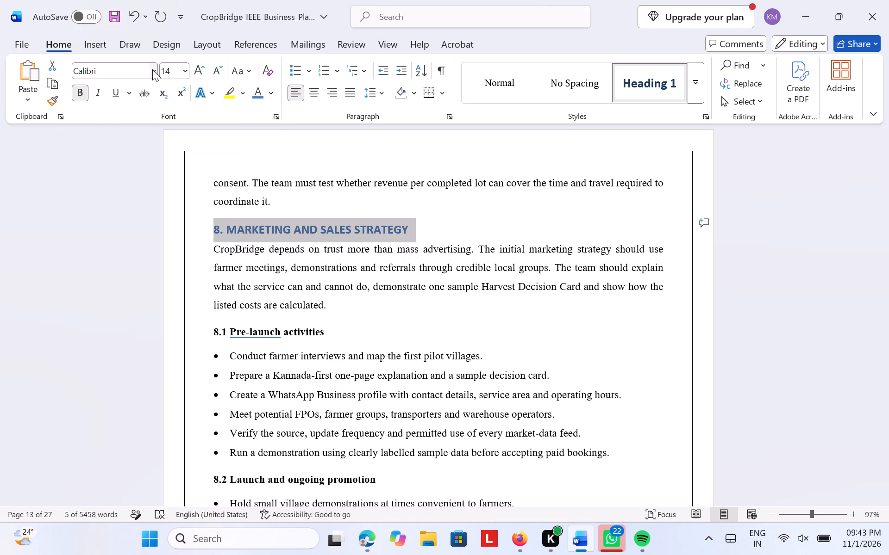
{"action": "left_click", "coordinate": [151, 161]}
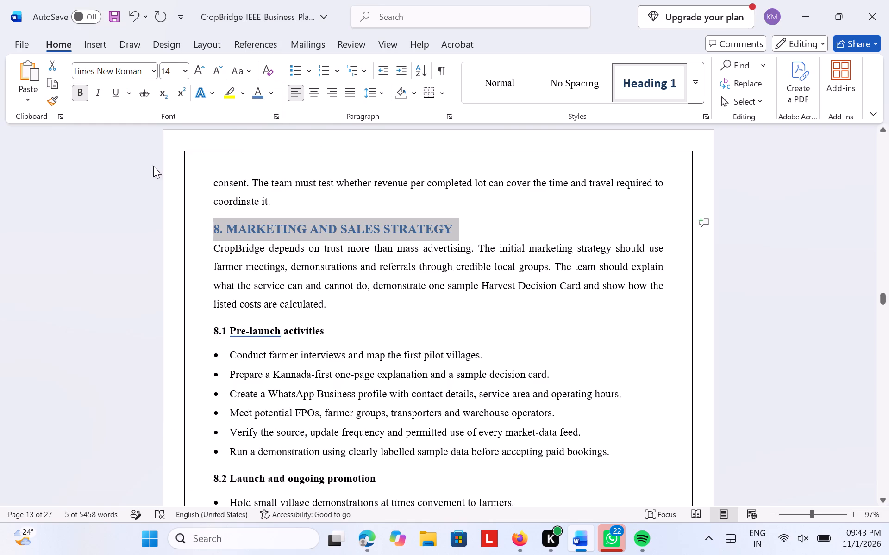
Insert a blank line between section 7's closing text and the 8. Marketing and Sales Strategy heading.
{"action": "left_click", "coordinate": [284, 202]}
{"action": "key", "text": "Return"}
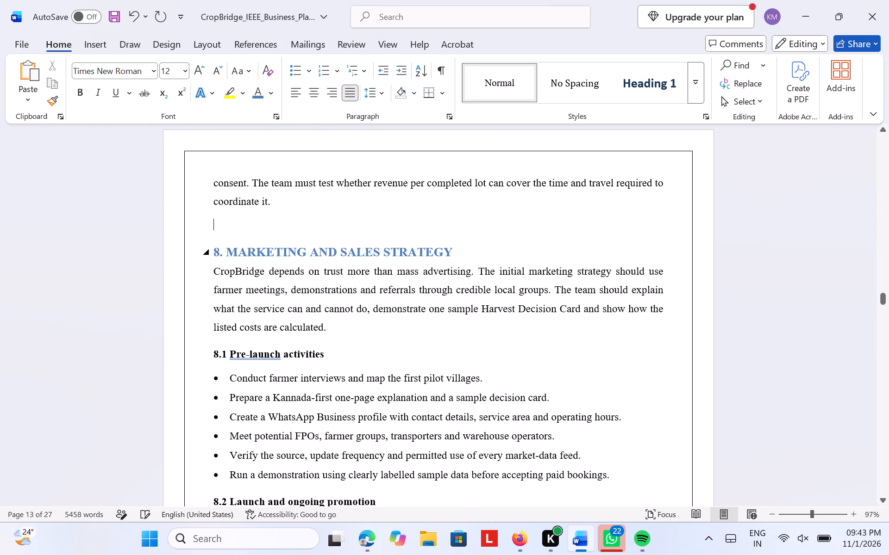
Remove the page gap before 9. Operations Plan so the heading sits below section 8's measures table.
{"action": "scroll", "coordinate": [314, 255], "scroll_direction": "down", "scroll_amount": 7}
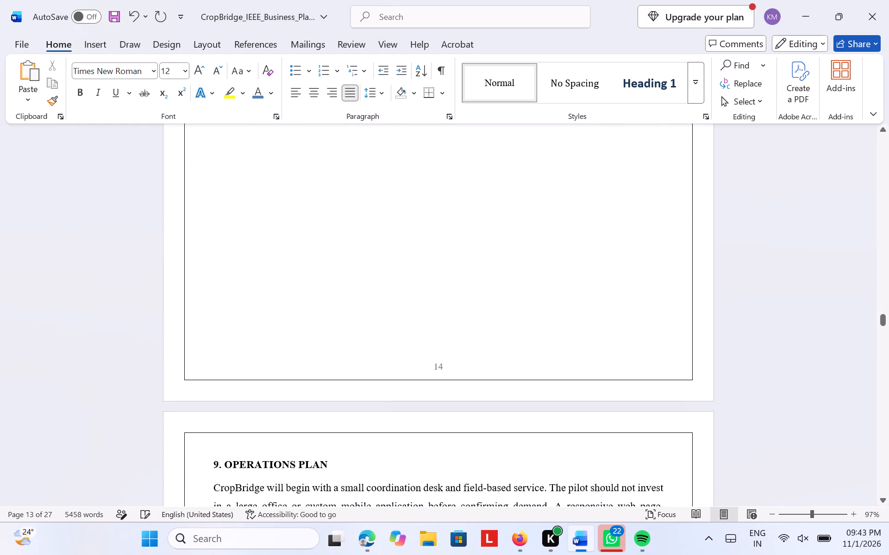
{"action": "left_click", "coordinate": [210, 460]}
{"action": "key", "text": "BackSpace"}
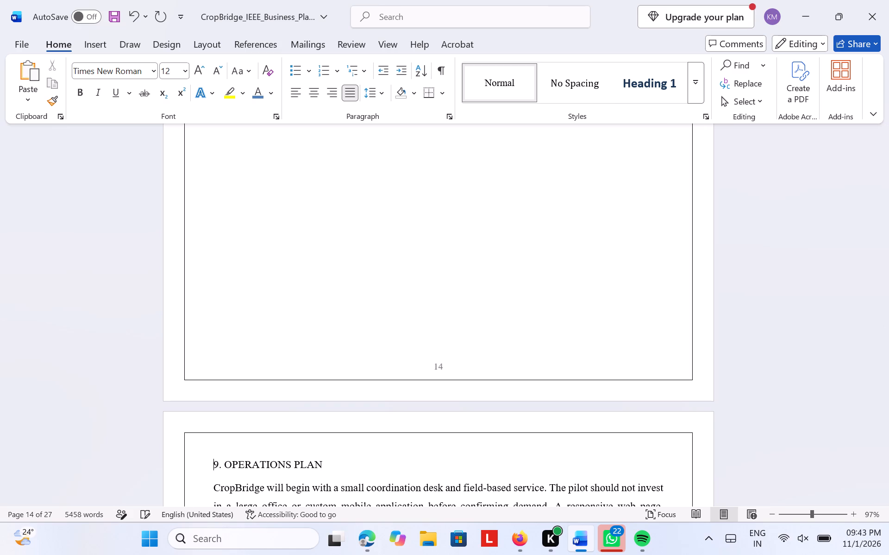
{"action": "key", "text": "BackSpace"}
Apply the Heading 1 style to the 9. Operations Plan line, in Times New Roman and medium blue.
{"action": "scroll", "coordinate": [292, 297], "scroll_direction": "up", "scroll_amount": 2}
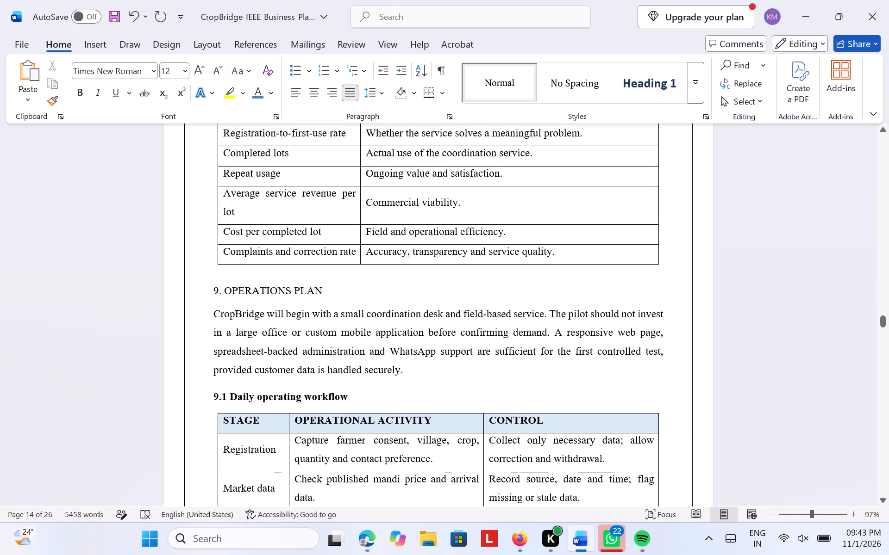
{"action": "left_click_drag", "start_coordinate": [341, 293], "coordinate": [194, 292]}
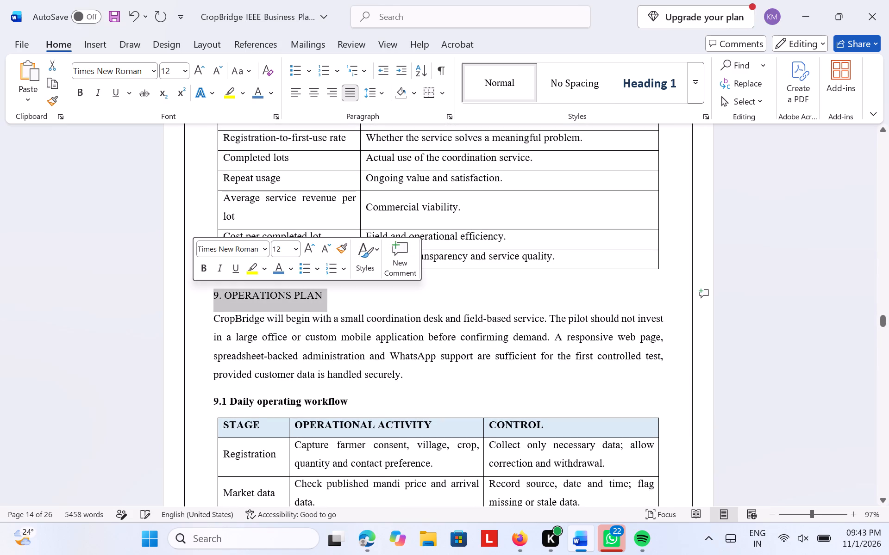
{"action": "left_click", "coordinate": [651, 73]}
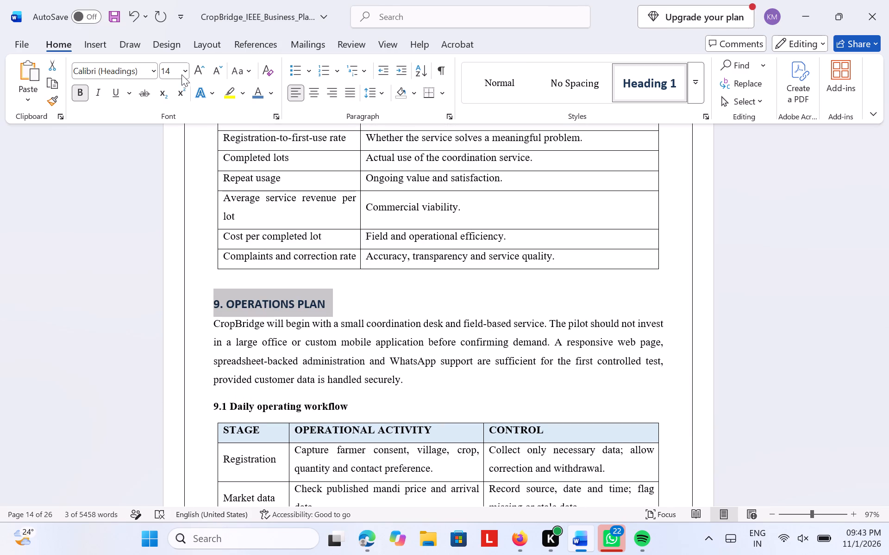
{"action": "left_click", "coordinate": [156, 73]}
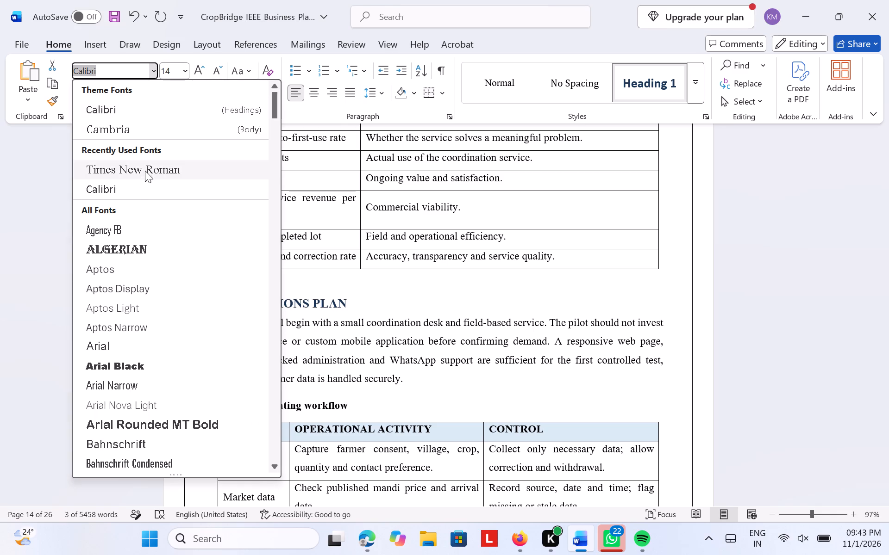
{"action": "left_click", "coordinate": [146, 170]}
{"action": "left_click", "coordinate": [256, 95]}
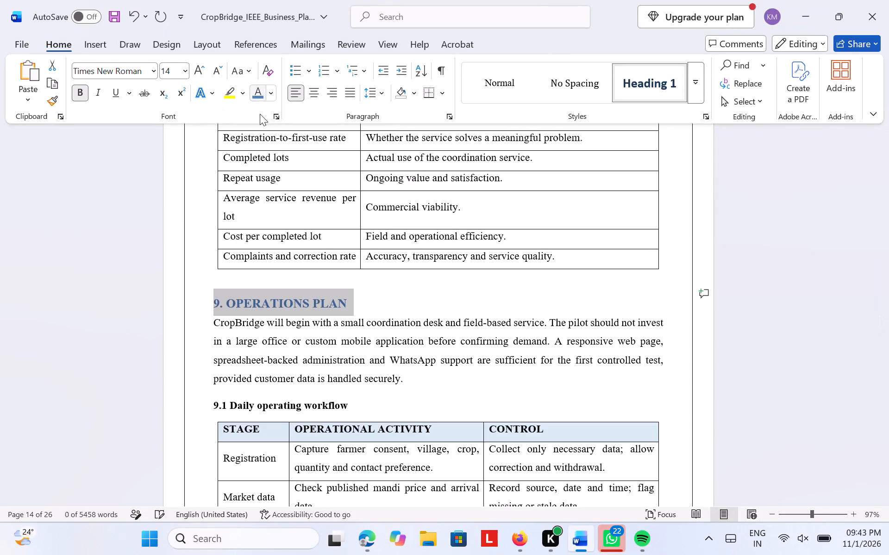
{"action": "scroll", "coordinate": [338, 316], "scroll_direction": "down", "scroll_amount": 2}
{"action": "left_click", "coordinate": [423, 280]}
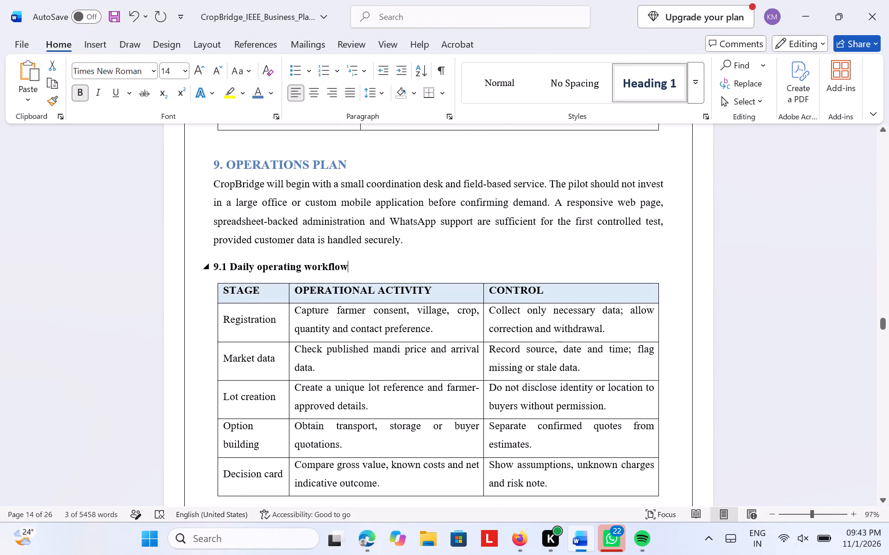
Apply the Heading 1 style to the 10. Resources and Team Requirements line, in Times New Roman and medium blue.
{"action": "scroll", "coordinate": [423, 280], "scroll_direction": "down", "scroll_amount": 6}
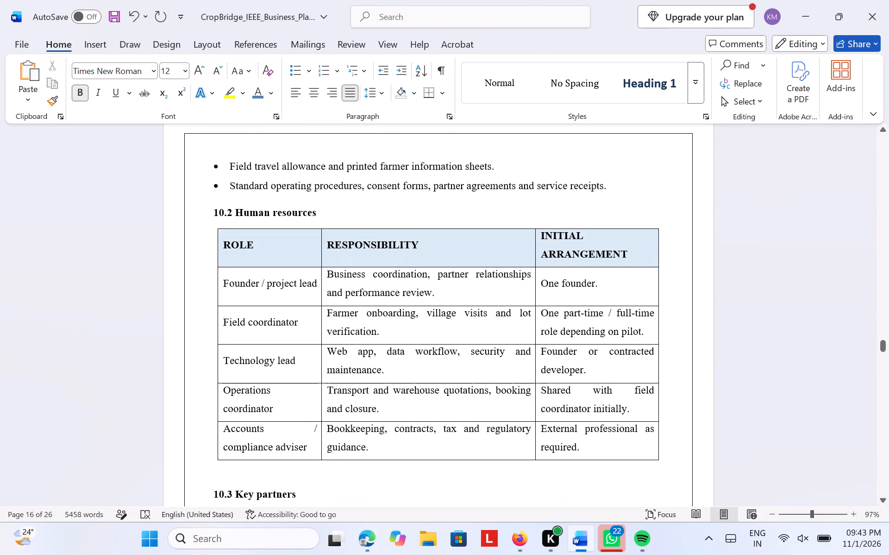
{"action": "scroll", "coordinate": [423, 280], "scroll_direction": "down", "scroll_amount": 3}
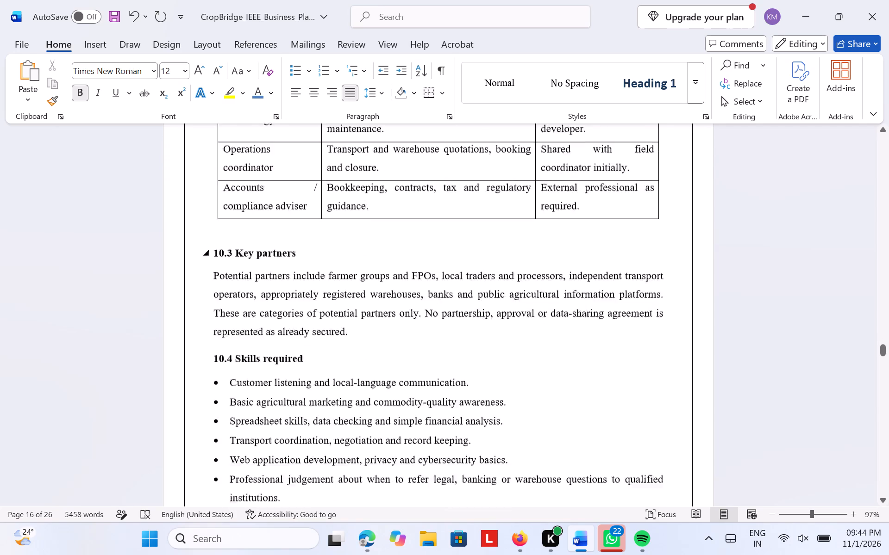
{"action": "scroll", "coordinate": [423, 280], "scroll_direction": "down", "scroll_amount": 4}
{"action": "scroll", "coordinate": [485, 191], "scroll_direction": "up", "scroll_amount": 5}
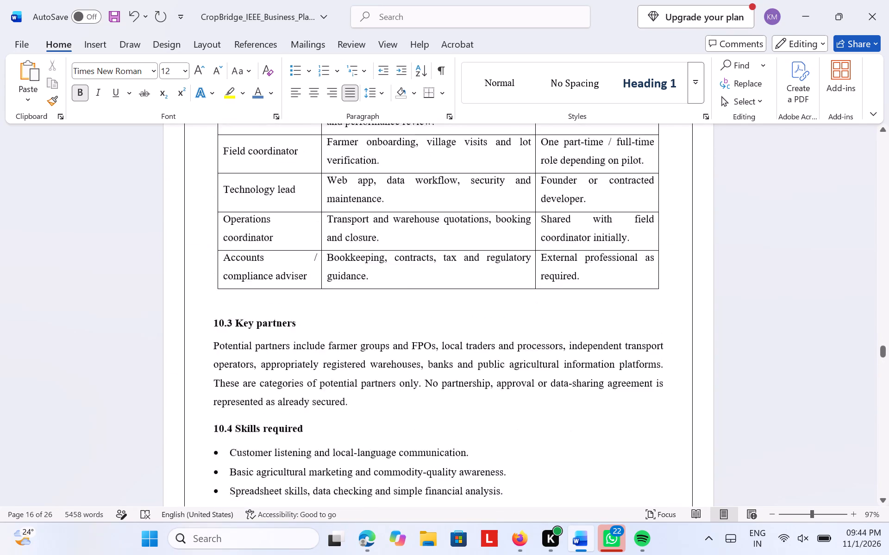
{"action": "scroll", "coordinate": [485, 191], "scroll_direction": "up", "scroll_amount": 2}
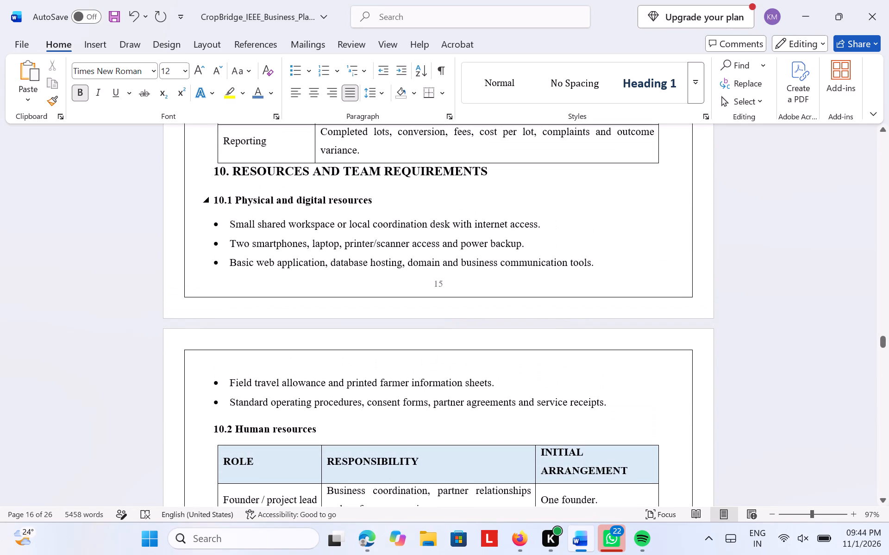
{"action": "left_click_drag", "start_coordinate": [501, 169], "coordinate": [204, 178]}
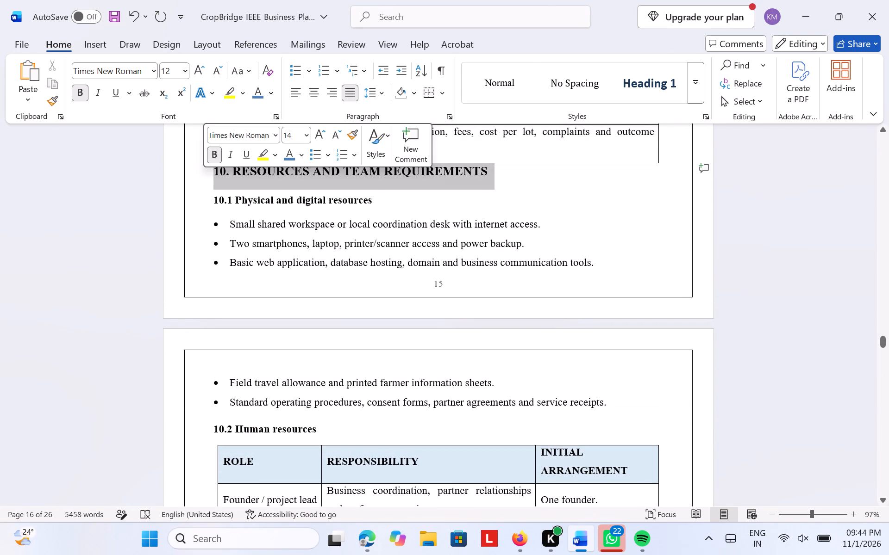
{"action": "left_click", "coordinate": [661, 92]}
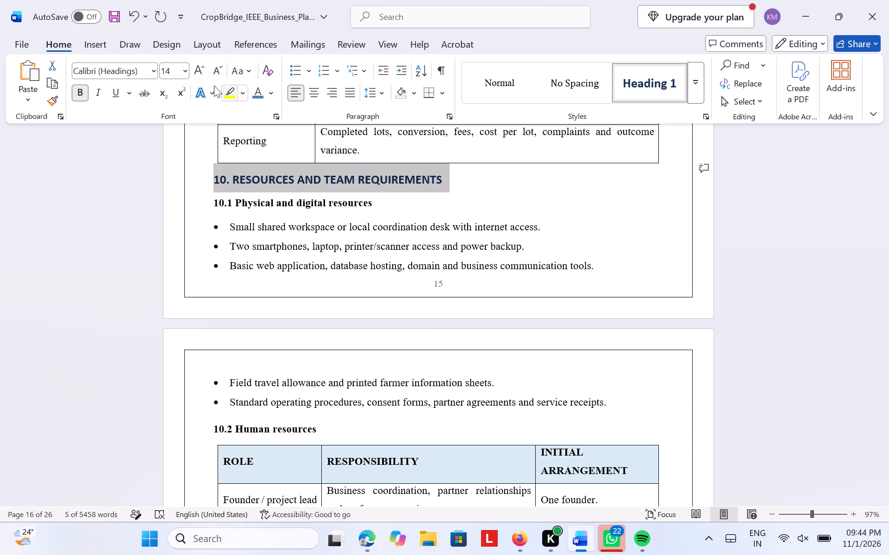
{"action": "left_click", "coordinate": [674, 86]}
{"action": "left_click", "coordinate": [514, 96]}
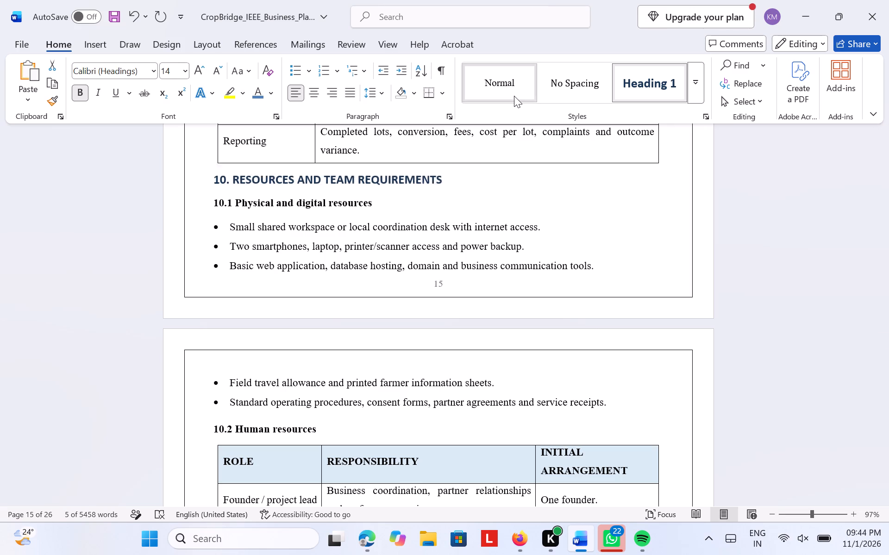
{"action": "left_click", "coordinate": [644, 97]}
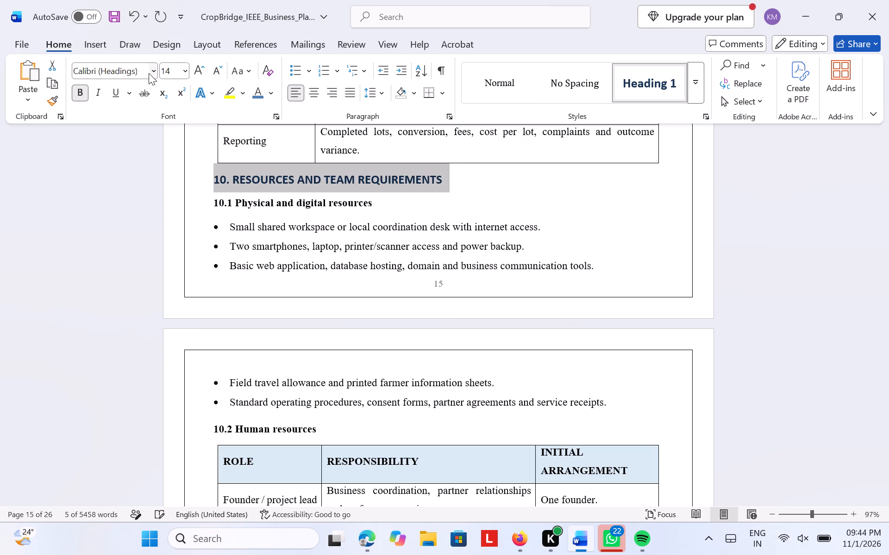
{"action": "left_click", "coordinate": [154, 73]}
{"action": "left_click", "coordinate": [151, 163]}
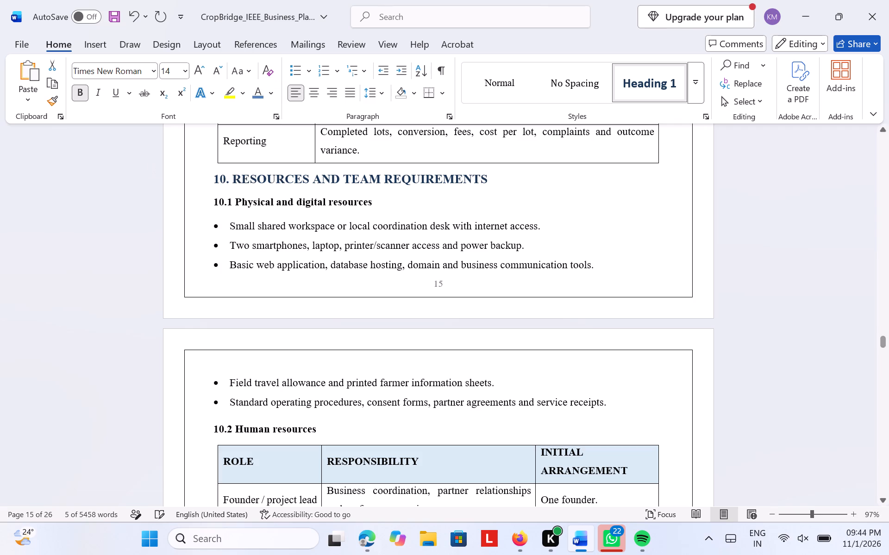
{"action": "left_click", "coordinate": [258, 95]}
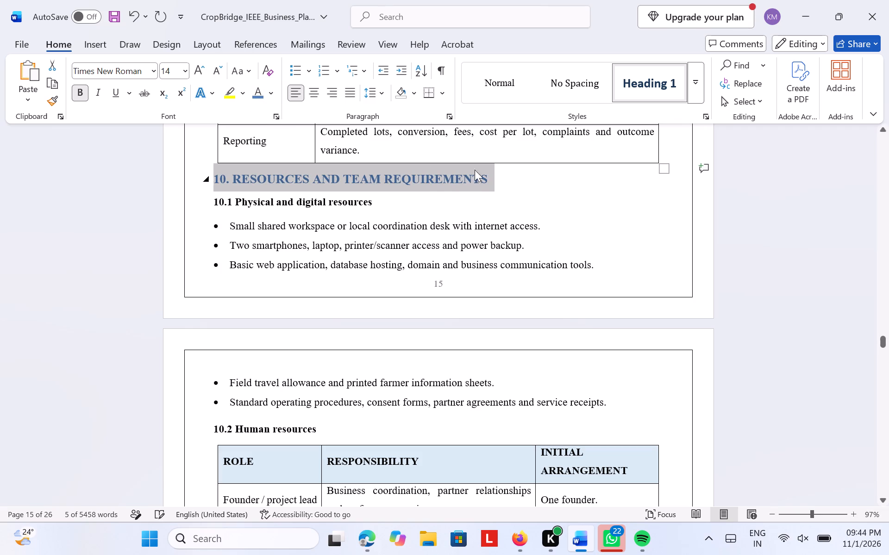
Insert a blank line between section 9's closing table and the 10. Resources and Team Requirements heading.
{"action": "left_click", "coordinate": [674, 154]}
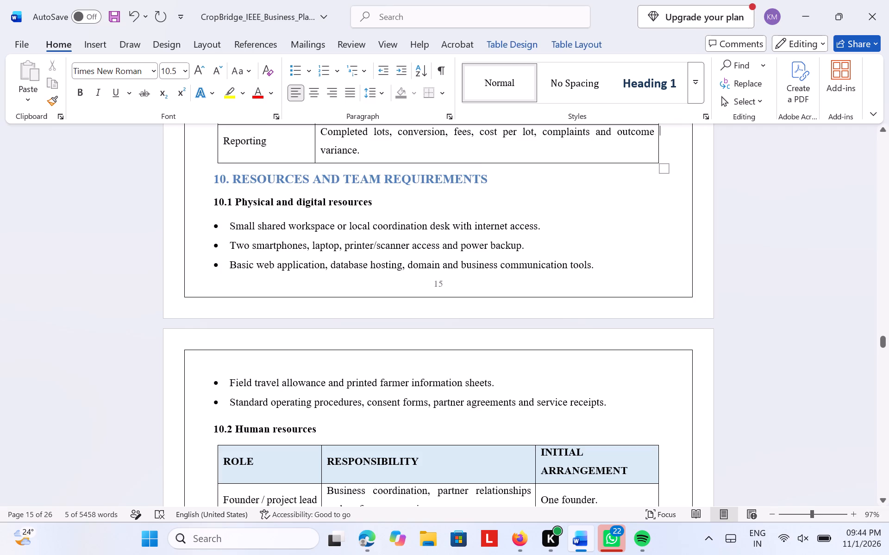
{"action": "key", "text": "Down"}
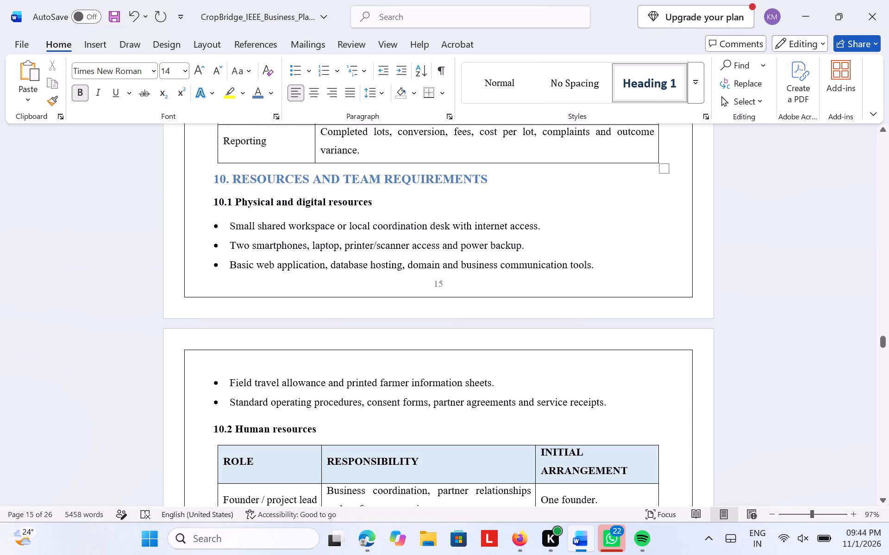
{"action": "key", "text": "Left"}
{"action": "key", "text": "Left"}
{"action": "key", "text": "Left"}
{"action": "key", "text": "Left"}
{"action": "key", "text": "Left"}
{"action": "key", "text": "Left"}
{"action": "key", "text": "Left"}
{"action": "key", "text": "Left"}
{"action": "key", "text": "Left"}
{"action": "key", "text": "Left"}
{"action": "key", "text": "Left"}
{"action": "key", "text": "Left"}
{"action": "key", "text": "Left"}
{"action": "key", "text": "Left"}
{"action": "key", "text": "Left"}
{"action": "key", "text": "Left"}
{"action": "key", "text": "Left"}
{"action": "key", "text": "Left"}
{"action": "key", "text": "Left"}
{"action": "key", "text": "Left"}
{"action": "key", "text": "Return"}
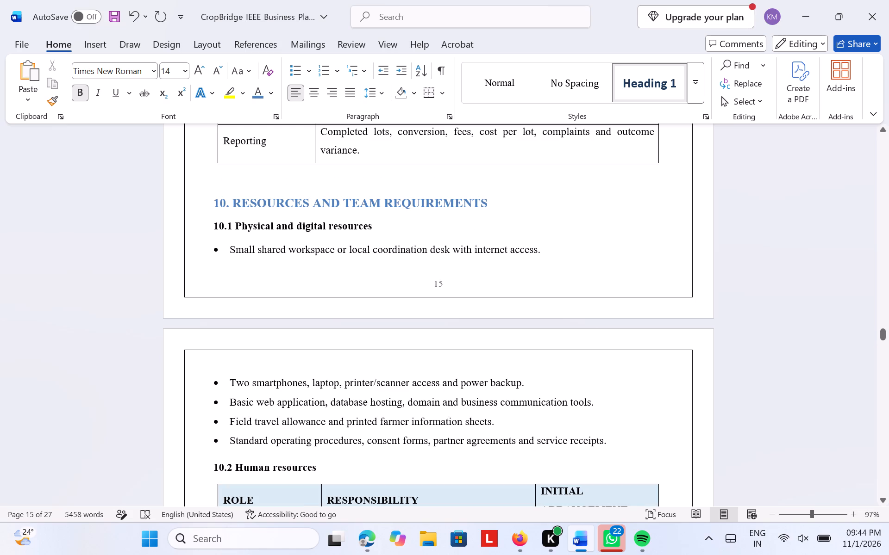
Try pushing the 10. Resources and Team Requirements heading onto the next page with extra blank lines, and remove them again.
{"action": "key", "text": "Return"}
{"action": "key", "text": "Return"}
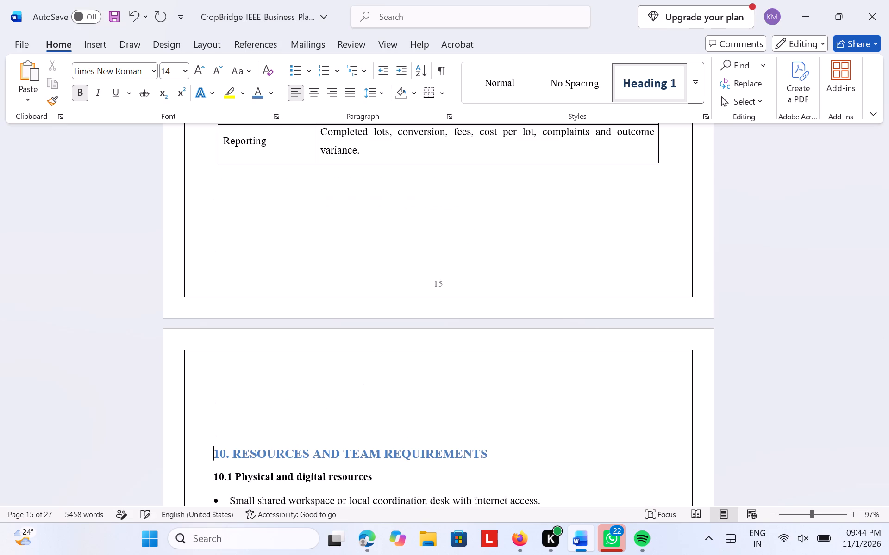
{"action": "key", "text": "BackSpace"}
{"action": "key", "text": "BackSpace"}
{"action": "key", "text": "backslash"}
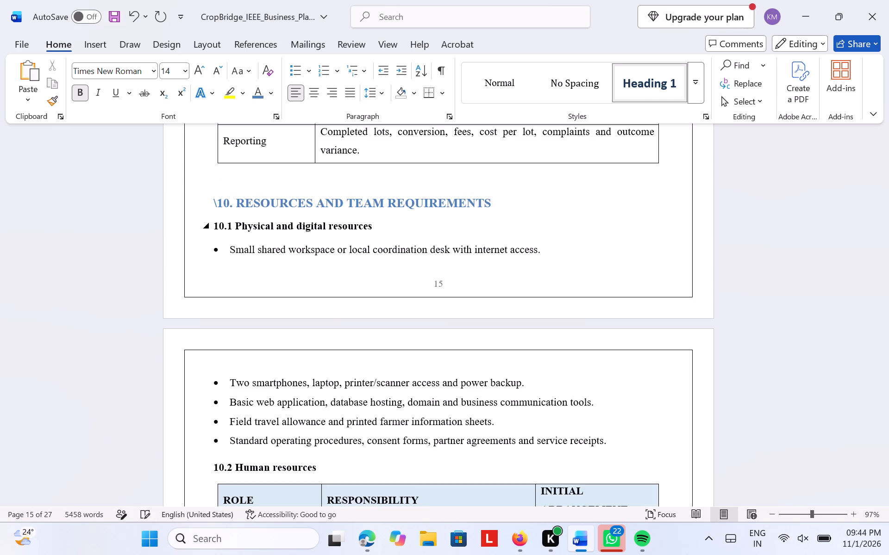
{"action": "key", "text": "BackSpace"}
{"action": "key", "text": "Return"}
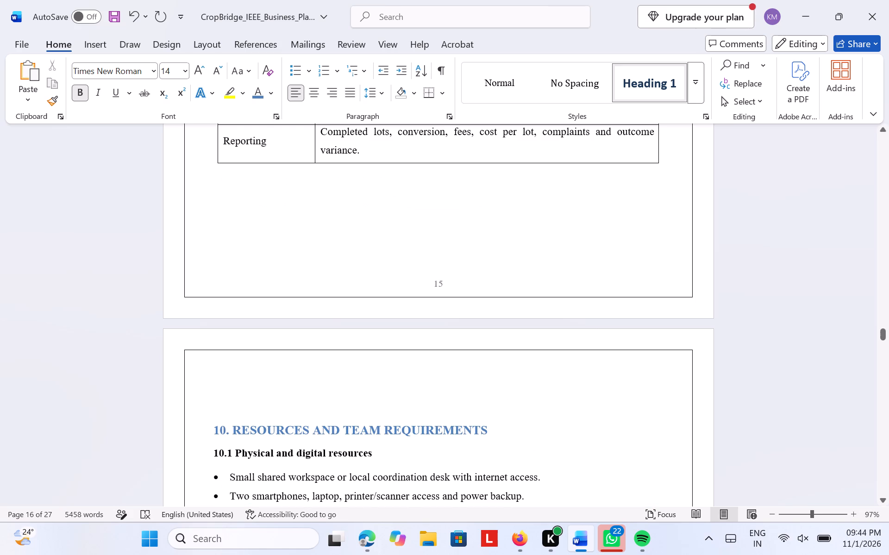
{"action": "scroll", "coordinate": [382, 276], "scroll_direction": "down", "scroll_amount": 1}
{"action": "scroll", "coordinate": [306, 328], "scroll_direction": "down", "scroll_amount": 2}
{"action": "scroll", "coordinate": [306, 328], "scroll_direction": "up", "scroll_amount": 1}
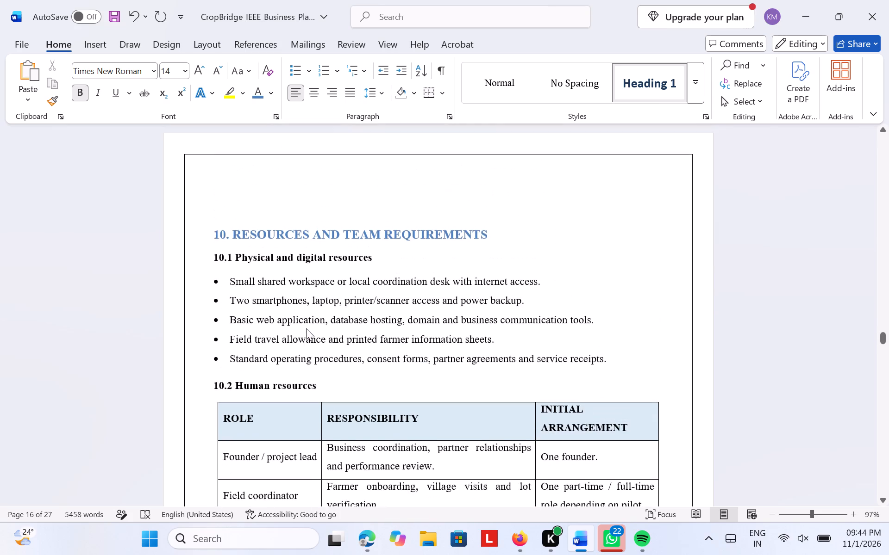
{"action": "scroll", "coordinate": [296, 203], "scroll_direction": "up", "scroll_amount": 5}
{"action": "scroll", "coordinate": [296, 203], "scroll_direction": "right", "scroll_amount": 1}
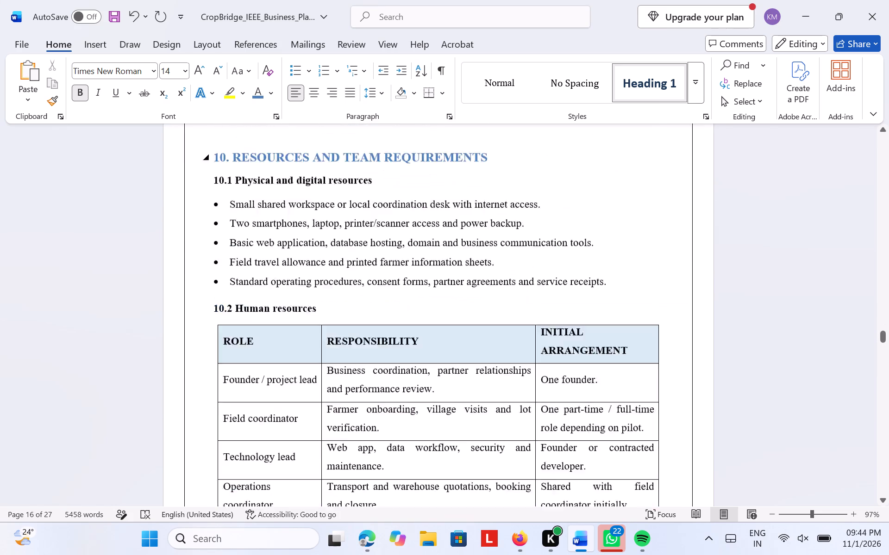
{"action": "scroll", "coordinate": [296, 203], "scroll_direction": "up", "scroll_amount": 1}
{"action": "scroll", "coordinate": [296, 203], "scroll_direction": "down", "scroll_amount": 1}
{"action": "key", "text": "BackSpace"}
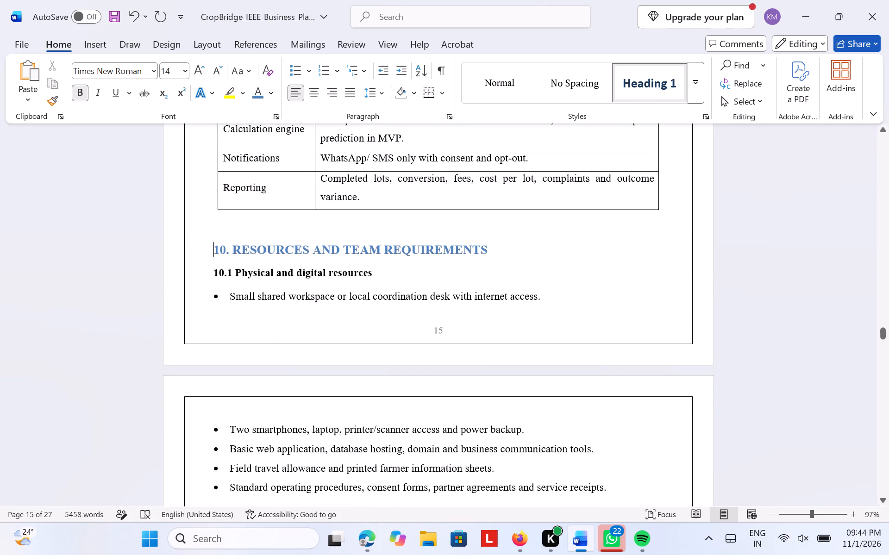
Remove the page gap before 11. Startup Cost Estimate and Funding so the heading follows section 10.4's skills list.
{"action": "scroll", "coordinate": [200, 307], "scroll_direction": "down", "scroll_amount": 5}
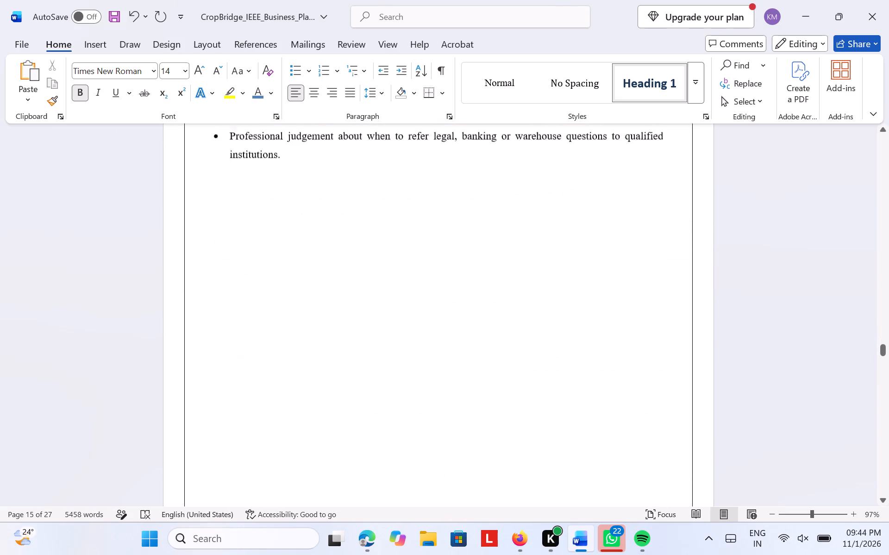
{"action": "scroll", "coordinate": [200, 307], "scroll_direction": "up", "scroll_amount": 1}
{"action": "scroll", "coordinate": [200, 307], "scroll_direction": "down", "scroll_amount": 5}
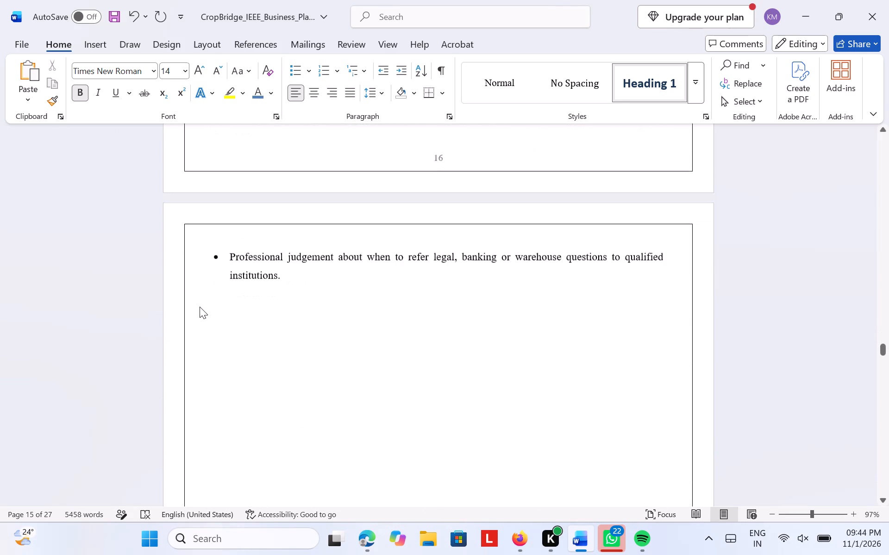
{"action": "scroll", "coordinate": [200, 307], "scroll_direction": "down", "scroll_amount": 4}
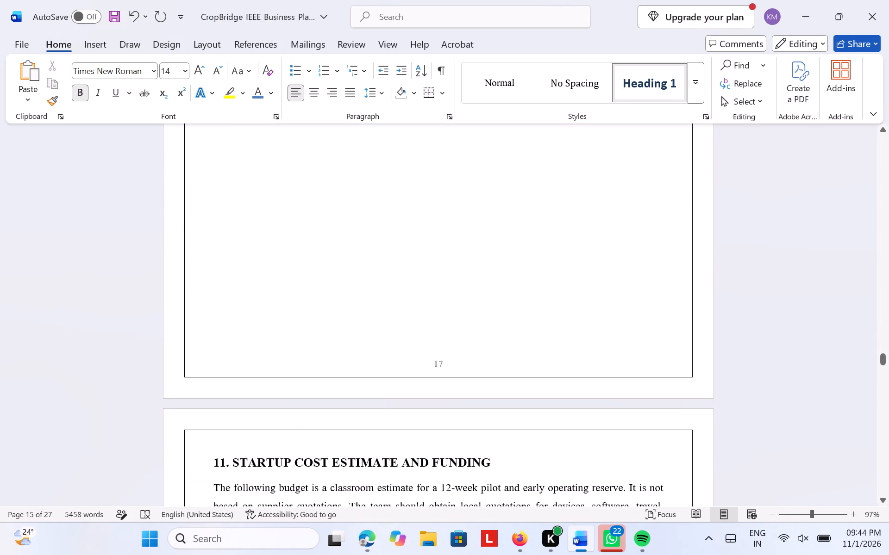
{"action": "left_click", "coordinate": [216, 327]}
{"action": "key", "text": "BackSpace"}
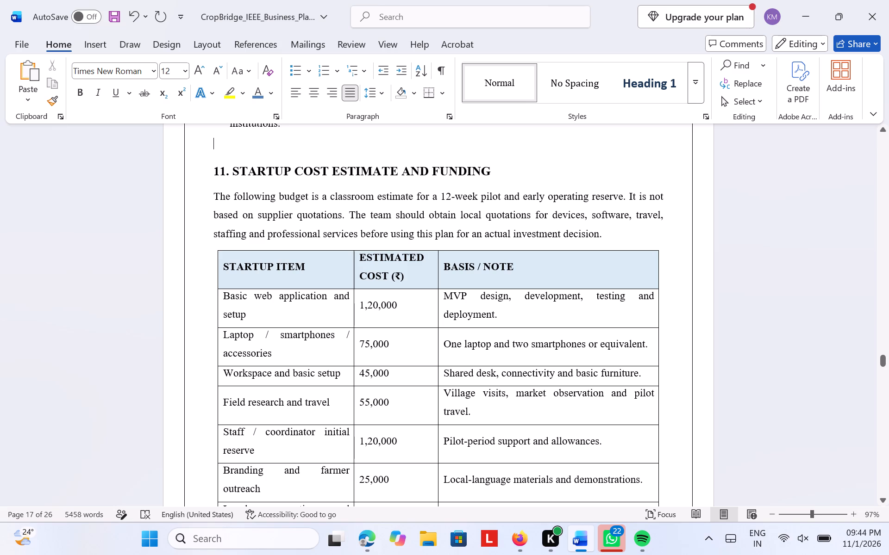
Colour the 11. Startup Cost Estimate and Funding heading medium blue.
{"action": "left_click_drag", "start_coordinate": [508, 168], "coordinate": [209, 167]}
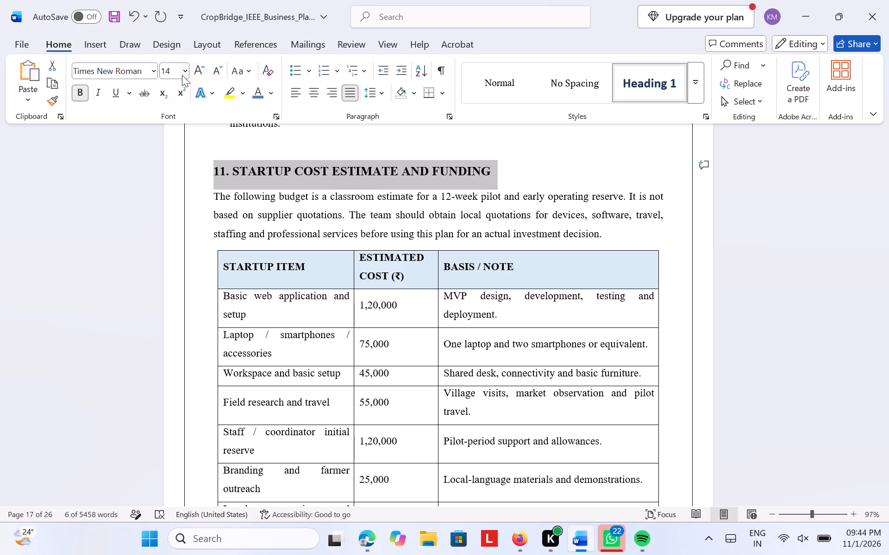
{"action": "left_click", "coordinate": [258, 93]}
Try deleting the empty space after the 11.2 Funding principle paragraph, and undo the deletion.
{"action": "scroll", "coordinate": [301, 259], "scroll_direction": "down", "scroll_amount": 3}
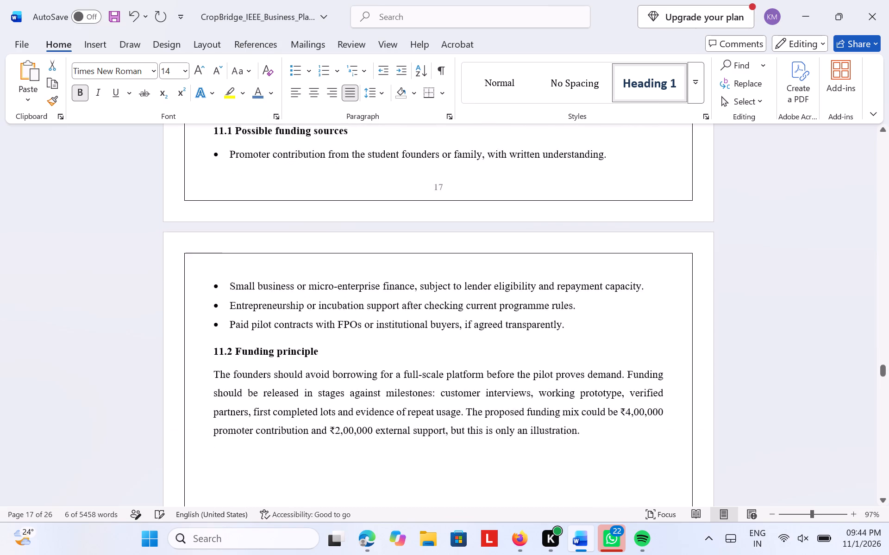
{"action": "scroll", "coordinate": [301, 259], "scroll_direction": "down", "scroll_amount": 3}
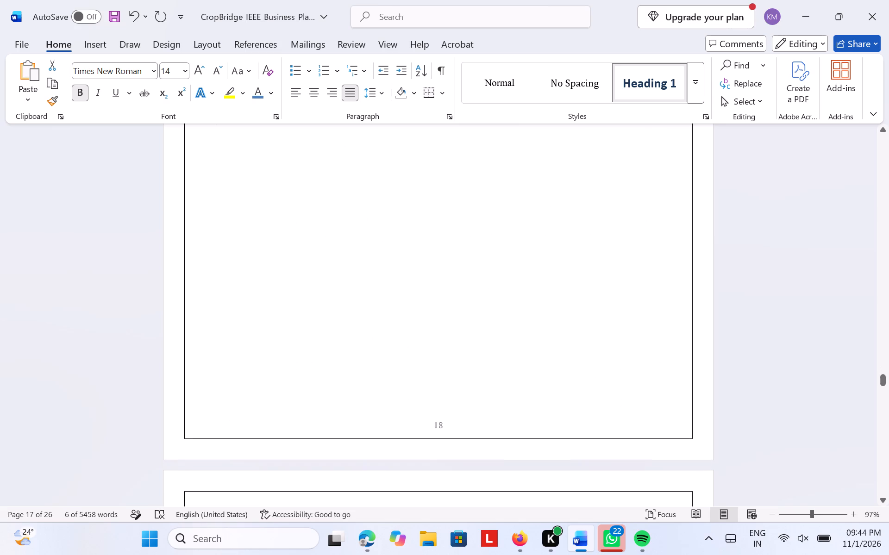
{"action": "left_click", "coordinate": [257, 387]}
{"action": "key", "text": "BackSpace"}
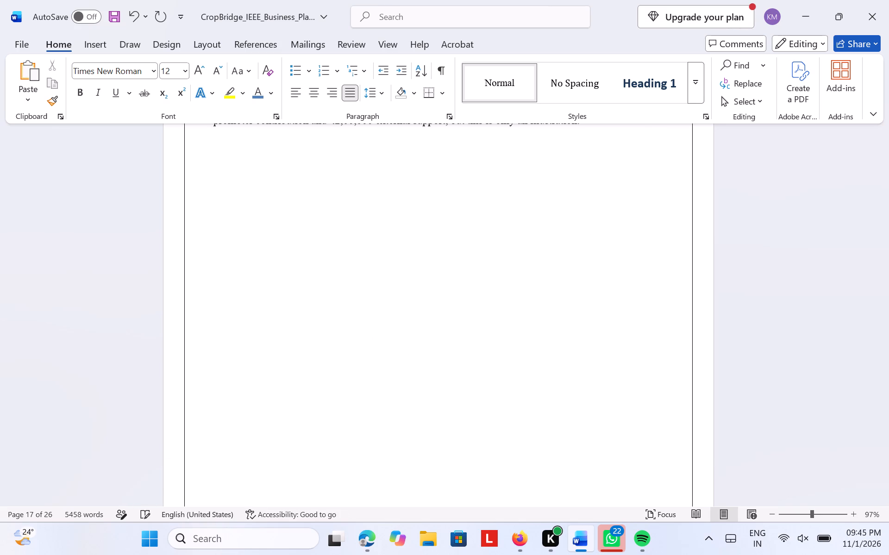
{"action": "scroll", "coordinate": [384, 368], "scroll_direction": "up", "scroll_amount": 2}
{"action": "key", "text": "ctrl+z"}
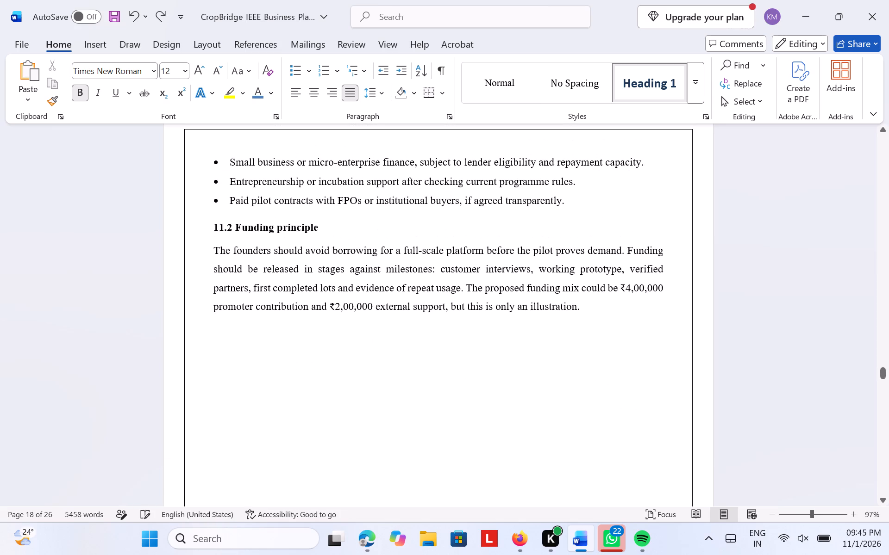
Remove the page gap before 12. Financial Plan and Projections so the heading follows the 11.2 Funding principle paragraph.
{"action": "scroll", "coordinate": [384, 368], "scroll_direction": "down", "scroll_amount": 5}
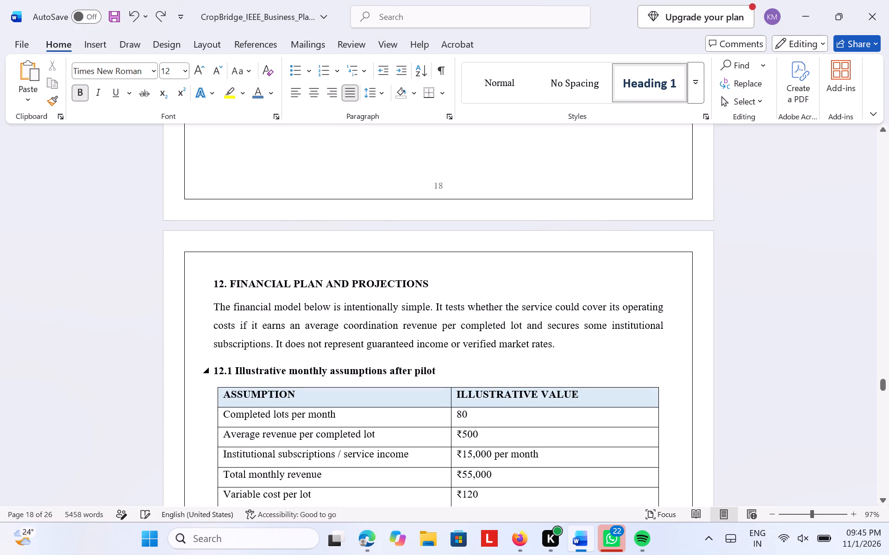
{"action": "left_click", "coordinate": [216, 284]}
{"action": "key", "text": "BackSpace"}
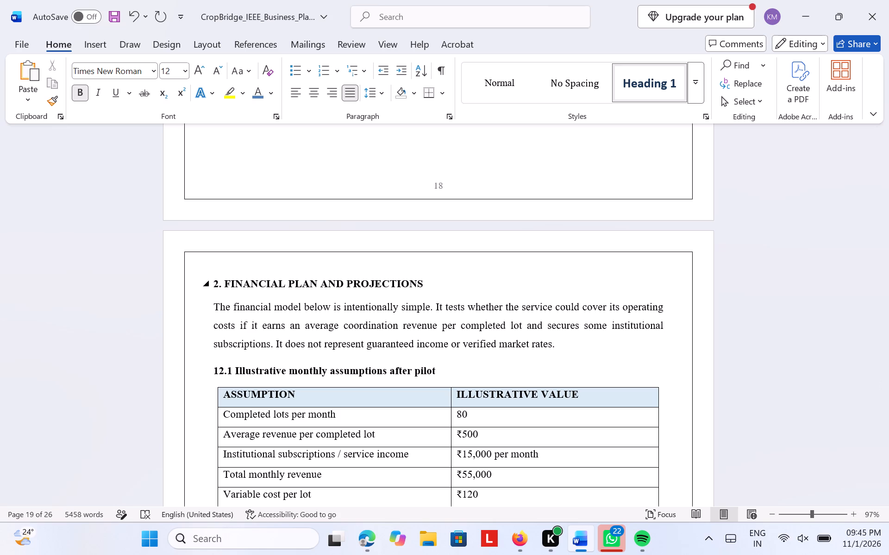
{"action": "key", "text": "ctrl+z"}
{"action": "key", "text": "Left"}
{"action": "key", "text": "BackSpace"}
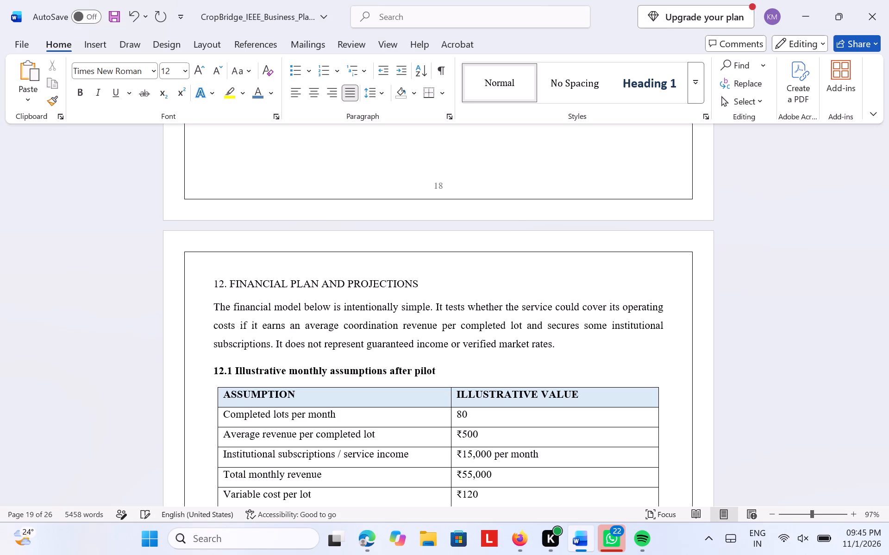
{"action": "key", "text": "BackSpace"}
{"action": "scroll", "coordinate": [268, 316], "scroll_direction": "up", "scroll_amount": 1}
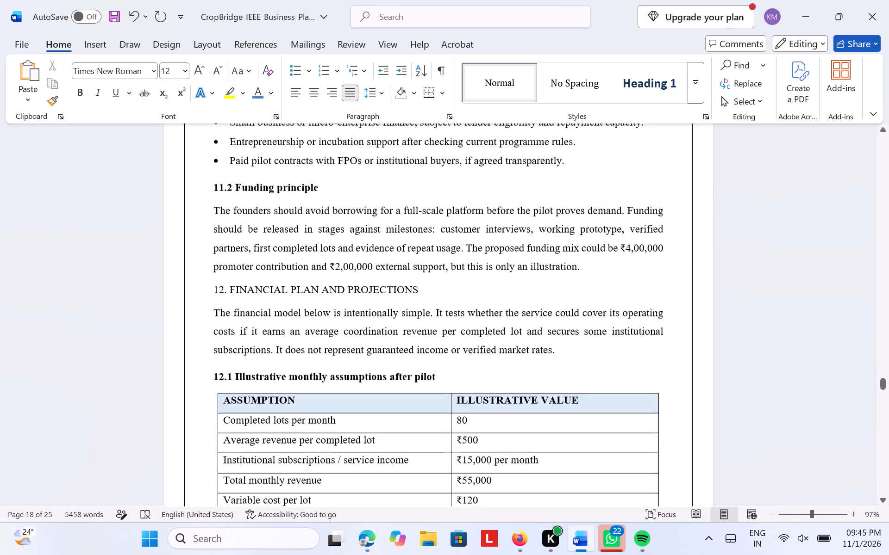
{"action": "scroll", "coordinate": [268, 316], "scroll_direction": "up", "scroll_amount": 1}
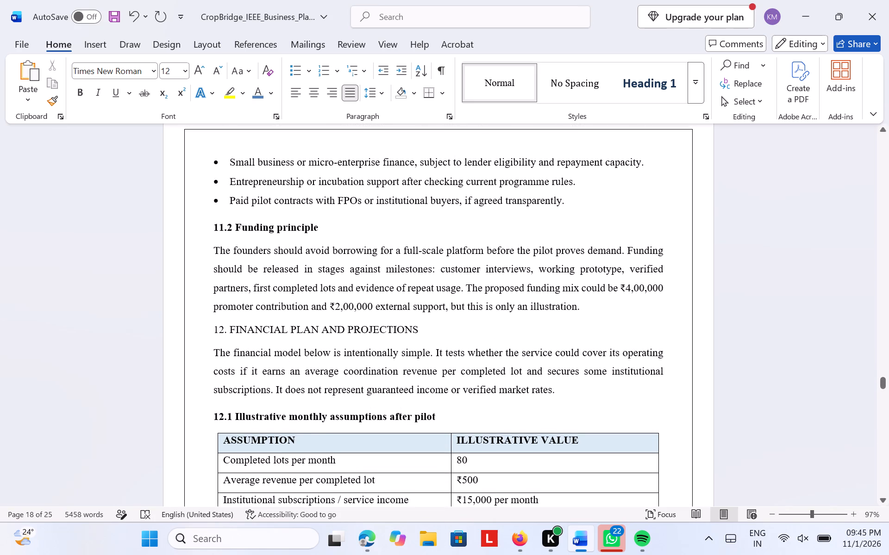
Format the 12. Financial Plan and Projections heading as Heading 1 in Times New Roman, coloured medium blue.
{"action": "left_click_drag", "start_coordinate": [435, 333], "coordinate": [200, 333]}
{"action": "left_click", "coordinate": [656, 75]}
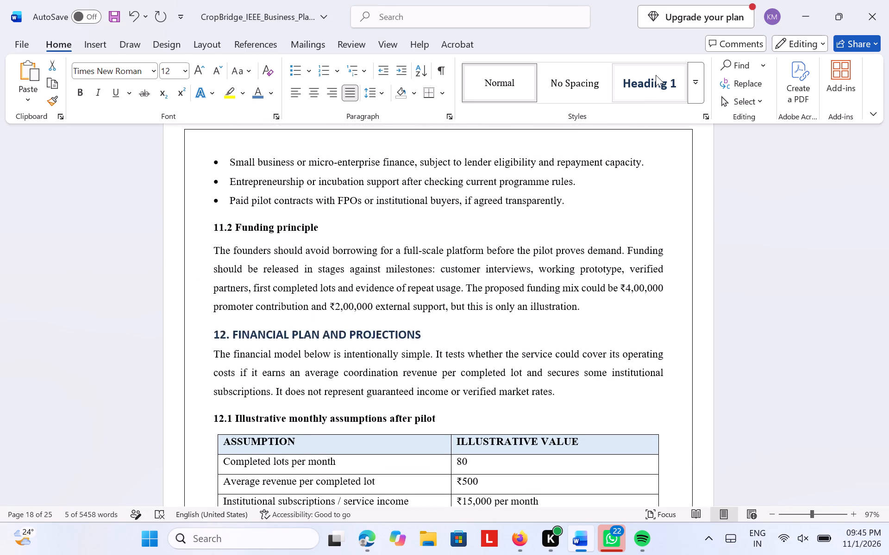
{"action": "left_click", "coordinate": [157, 69]}
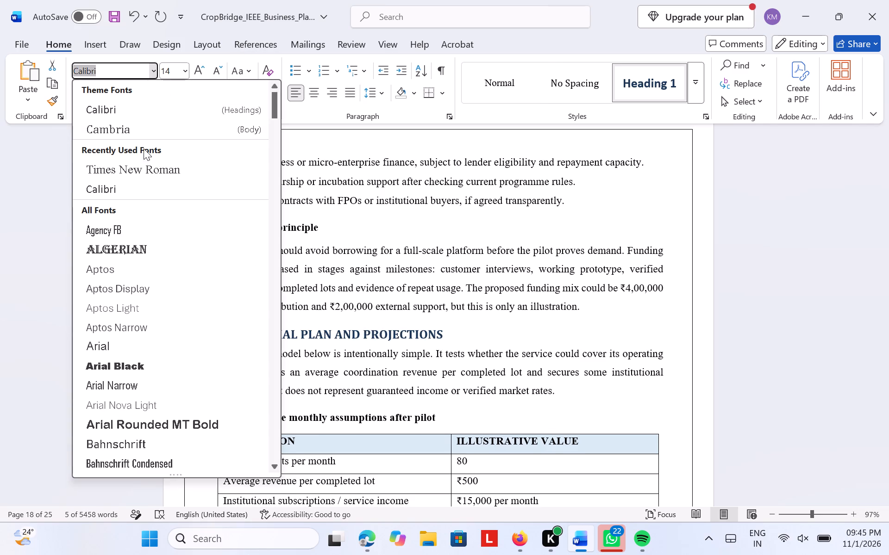
{"action": "left_click", "coordinate": [147, 167]}
{"action": "left_click", "coordinate": [259, 86]}
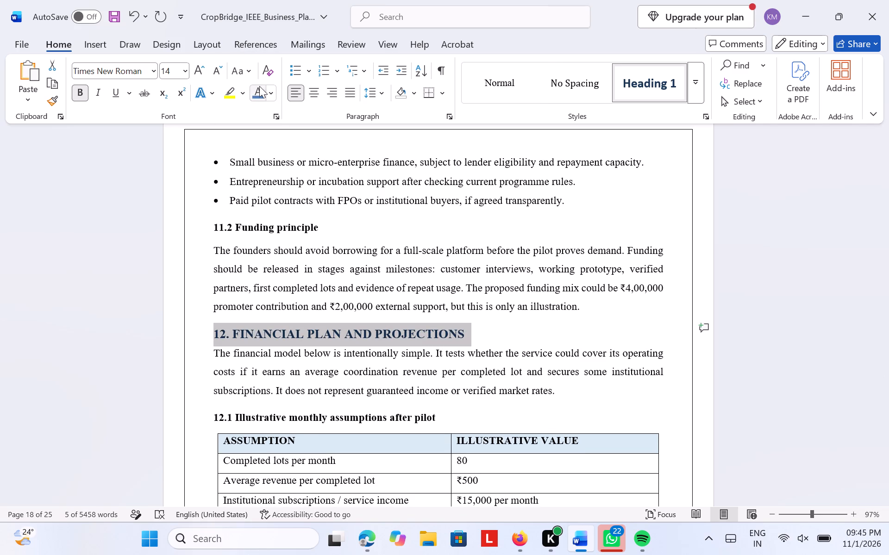
Insert a blank line between the 11.2 Funding principle paragraph and the section 12 heading.
{"action": "left_click", "coordinate": [583, 312]}
{"action": "key", "text": "Return"}
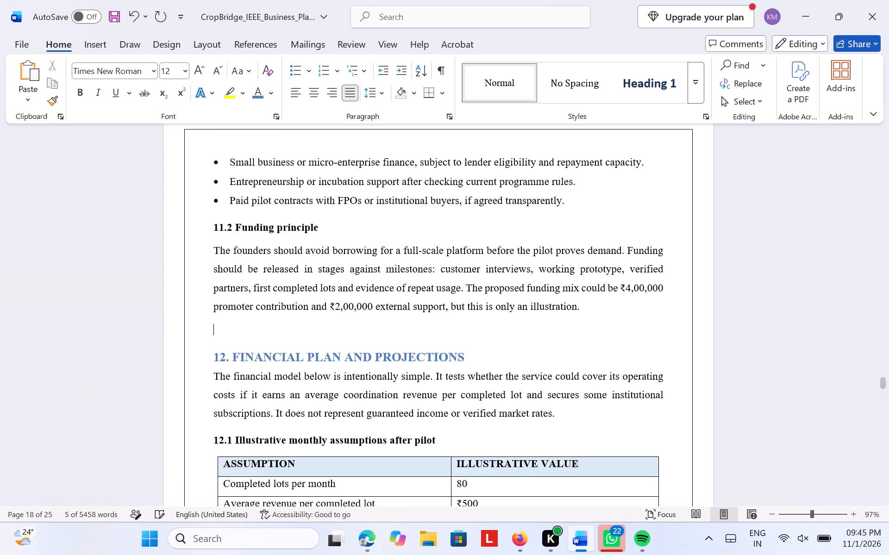
Delete the surplus blank lines between the monthly fixed operating expenses table and the 12.3 Break-even estimate heading.
{"action": "scroll", "coordinate": [622, 331], "scroll_direction": "down", "scroll_amount": 3}
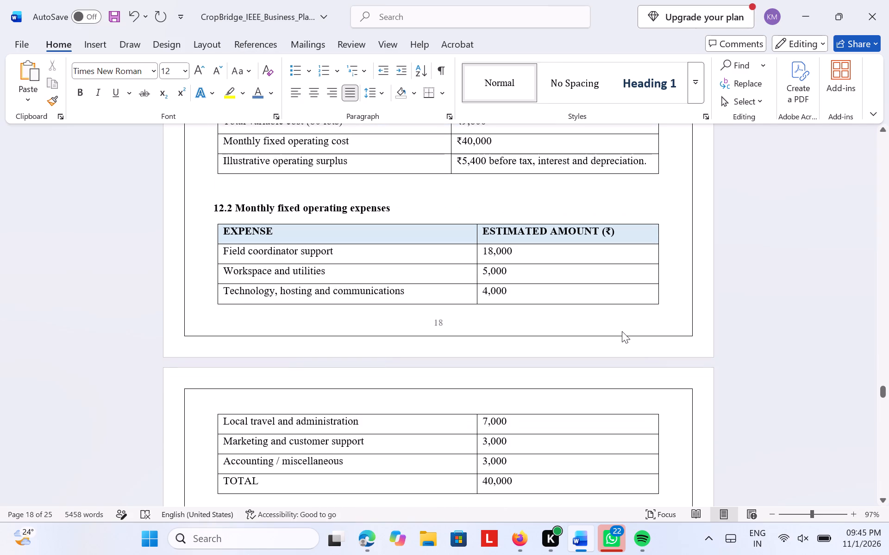
{"action": "scroll", "coordinate": [622, 331], "scroll_direction": "down", "scroll_amount": 4}
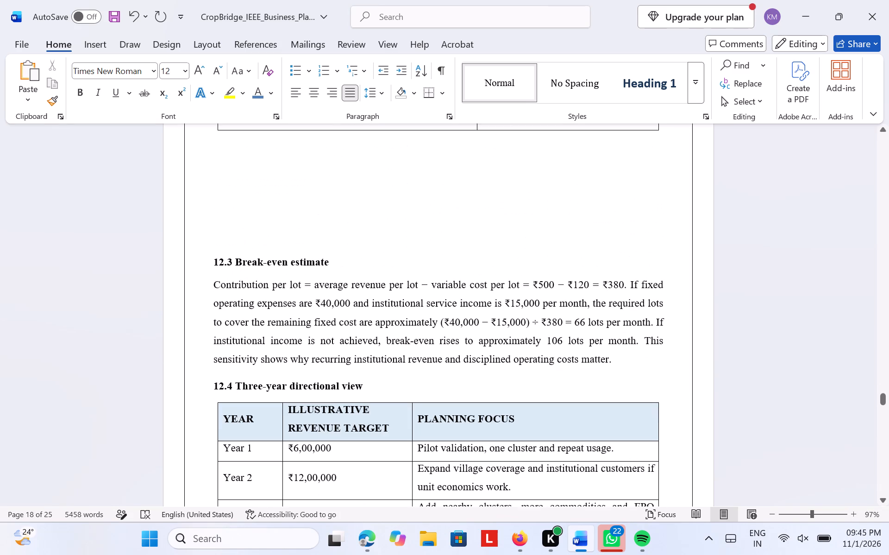
{"action": "left_click", "coordinate": [340, 234]}
{"action": "key", "text": "BackSpace"}
{"action": "key", "text": "BackSpace"}
{"action": "key", "text": "BackSpace"}
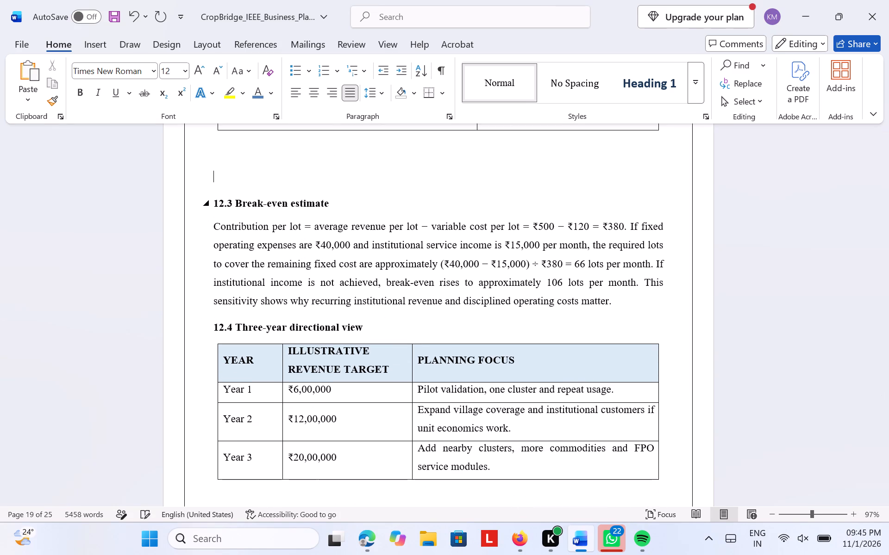
{"action": "key", "text": "BackSpace"}
{"action": "key", "text": "BackSpace"}
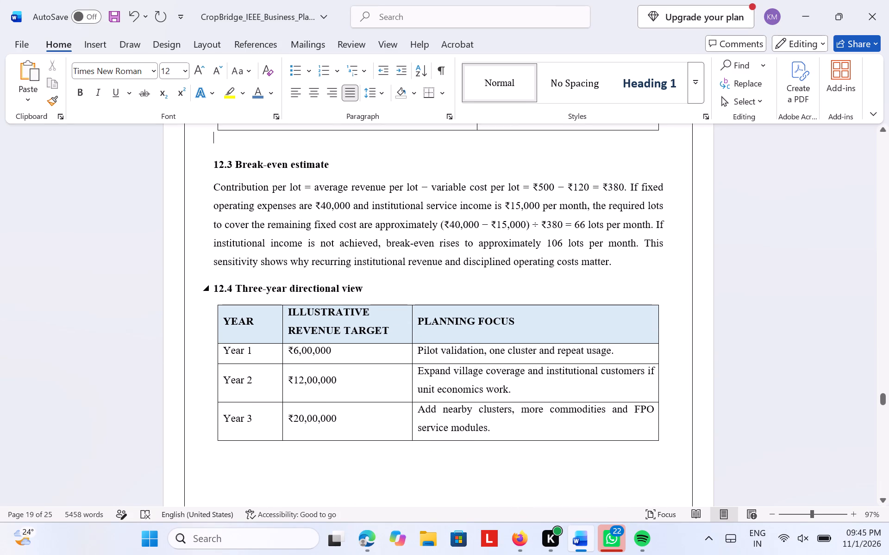
{"action": "key", "text": "BackSpace"}
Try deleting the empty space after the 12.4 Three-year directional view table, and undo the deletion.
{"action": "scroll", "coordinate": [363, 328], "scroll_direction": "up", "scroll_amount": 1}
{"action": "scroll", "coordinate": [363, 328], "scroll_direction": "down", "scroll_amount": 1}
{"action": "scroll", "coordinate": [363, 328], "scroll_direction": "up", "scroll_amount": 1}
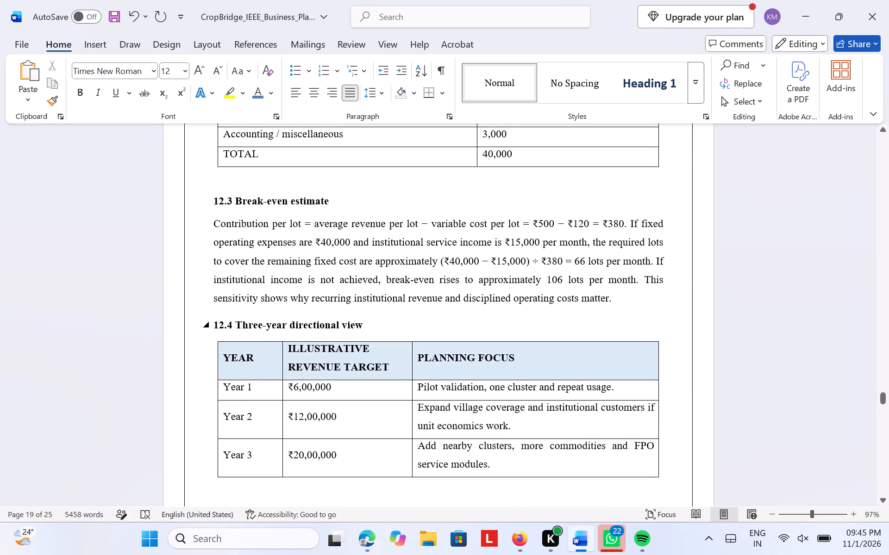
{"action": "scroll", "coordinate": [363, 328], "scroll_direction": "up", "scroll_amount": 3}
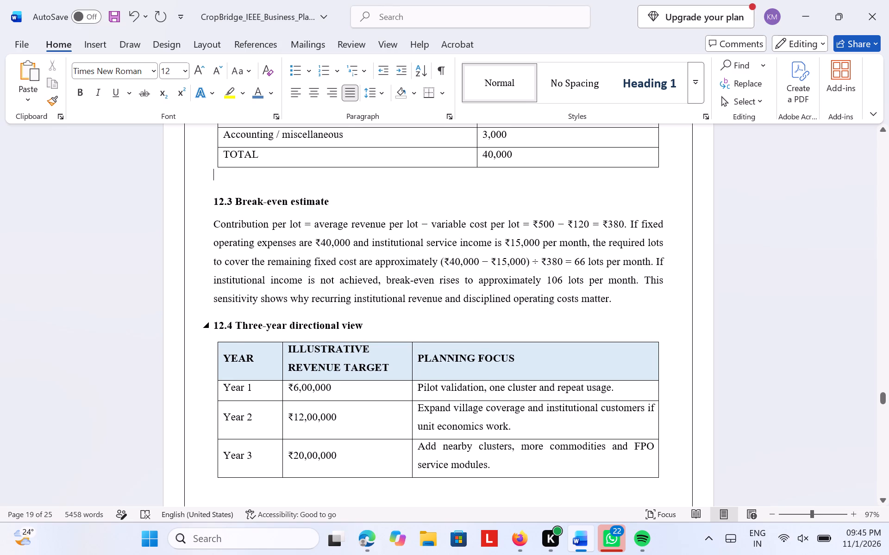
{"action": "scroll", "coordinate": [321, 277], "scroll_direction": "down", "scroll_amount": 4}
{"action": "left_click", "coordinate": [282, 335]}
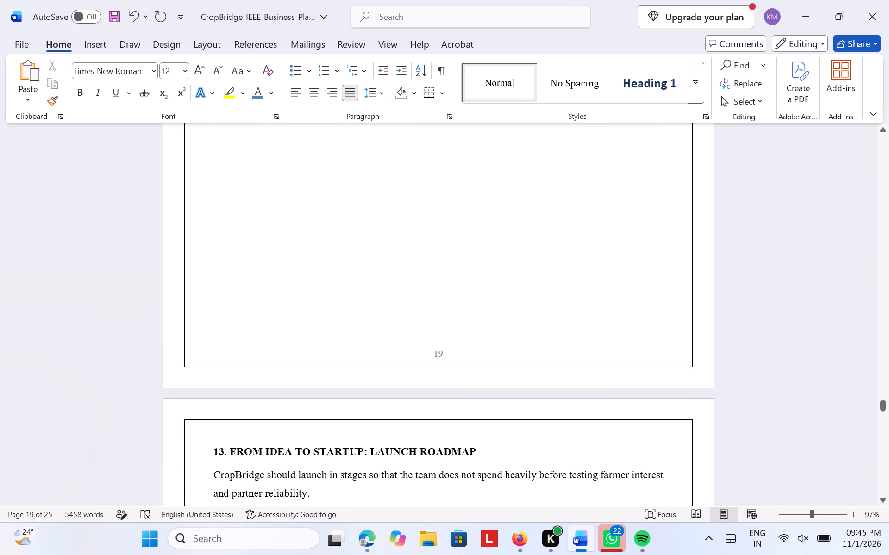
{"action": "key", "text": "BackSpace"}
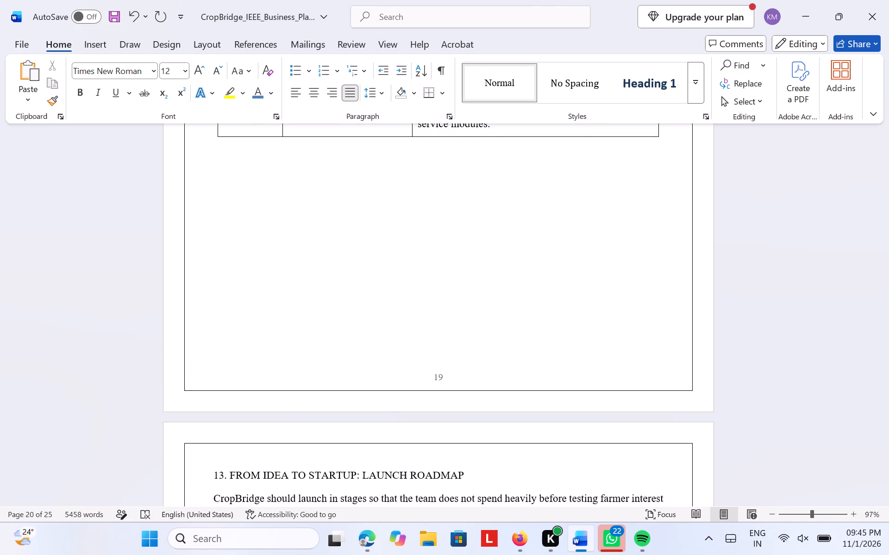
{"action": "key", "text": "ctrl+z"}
Remove the page gap before 13. From Idea to Startup: Launch Roadmap so the heading follows the 12.4 table.
{"action": "left_click", "coordinate": [213, 471]}
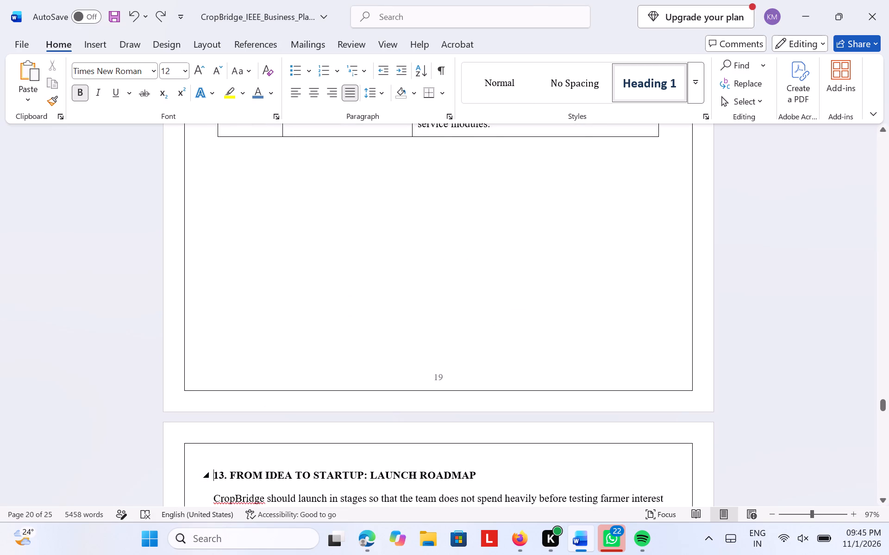
{"action": "key", "text": "BackSpace"}
{"action": "key", "text": "BackSpace"}
{"action": "scroll", "coordinate": [299, 456], "scroll_direction": "up", "scroll_amount": 1}
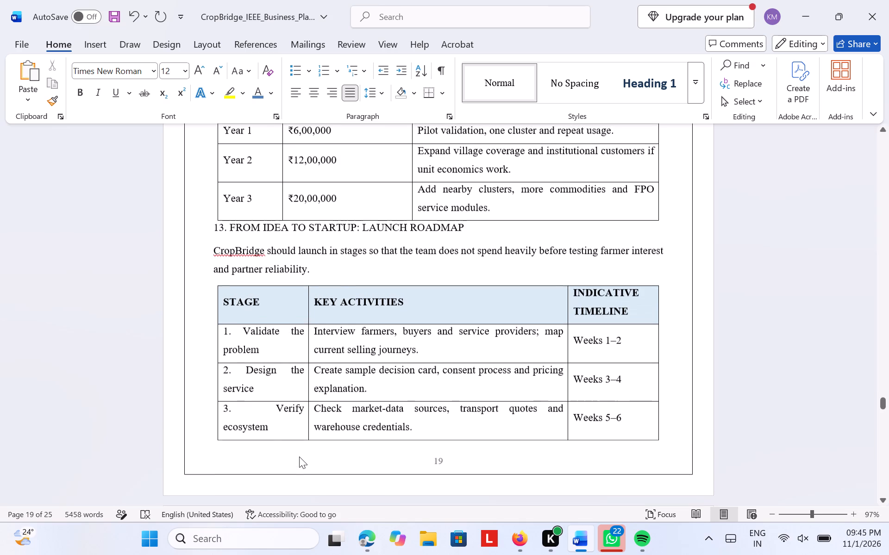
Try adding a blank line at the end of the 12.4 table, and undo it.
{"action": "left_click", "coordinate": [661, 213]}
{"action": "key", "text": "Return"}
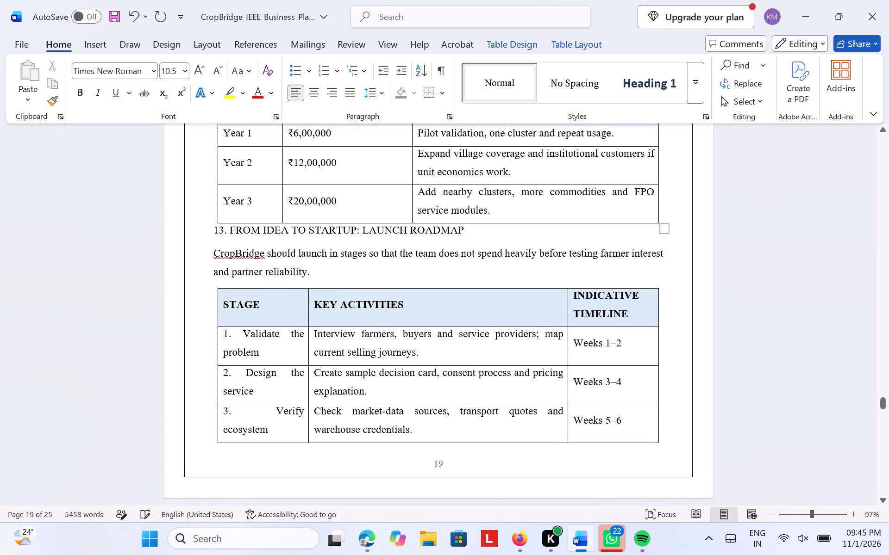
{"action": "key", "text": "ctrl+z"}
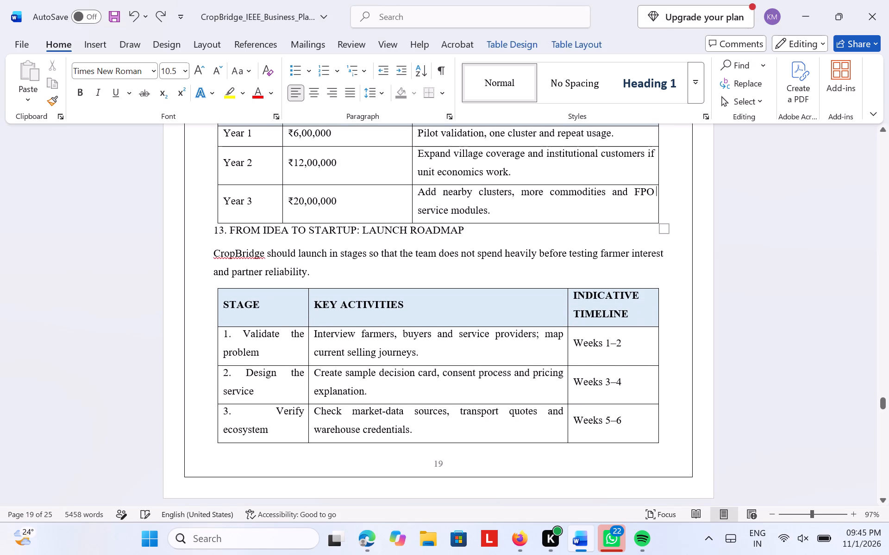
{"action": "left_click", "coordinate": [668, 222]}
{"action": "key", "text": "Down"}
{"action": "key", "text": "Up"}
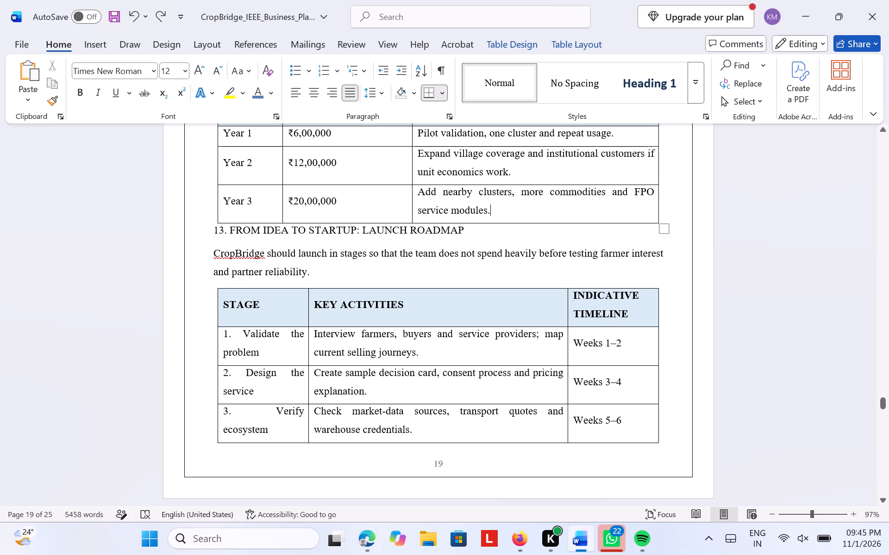
Insert a blank line between the 12.4 table and the section 13 heading.
{"action": "left_click", "coordinate": [215, 234]}
{"action": "key", "text": "backslash"}
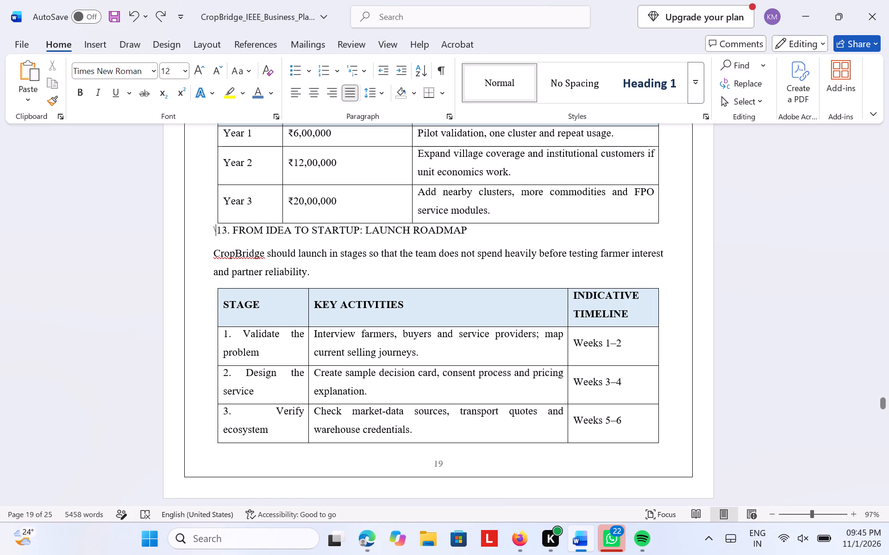
{"action": "key", "text": "BackSpace"}
{"action": "key", "text": "Return"}
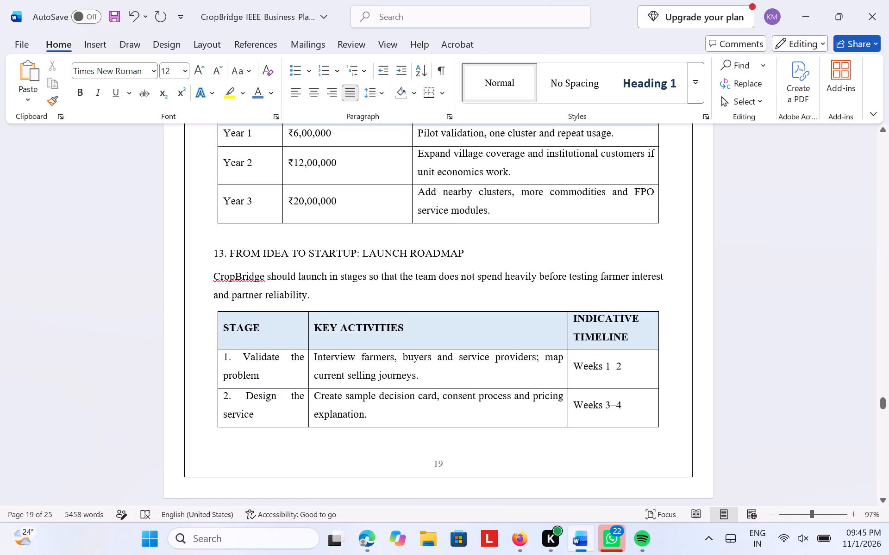
Format the 13. From Idea to Startup: Launch Roadmap heading as Heading 1 in Times New Roman, coloured medium blue.
{"action": "left_click_drag", "start_coordinate": [465, 251], "coordinate": [204, 247]}
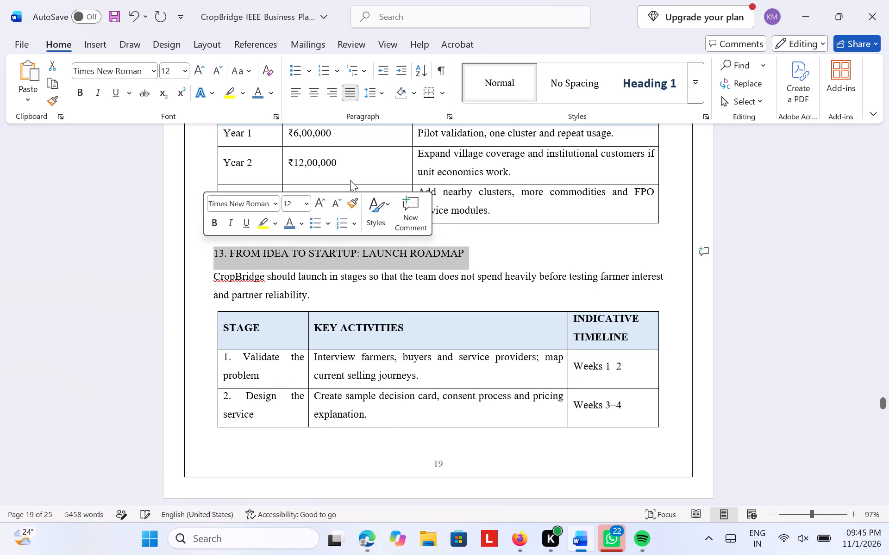
{"action": "left_click", "coordinate": [680, 82]}
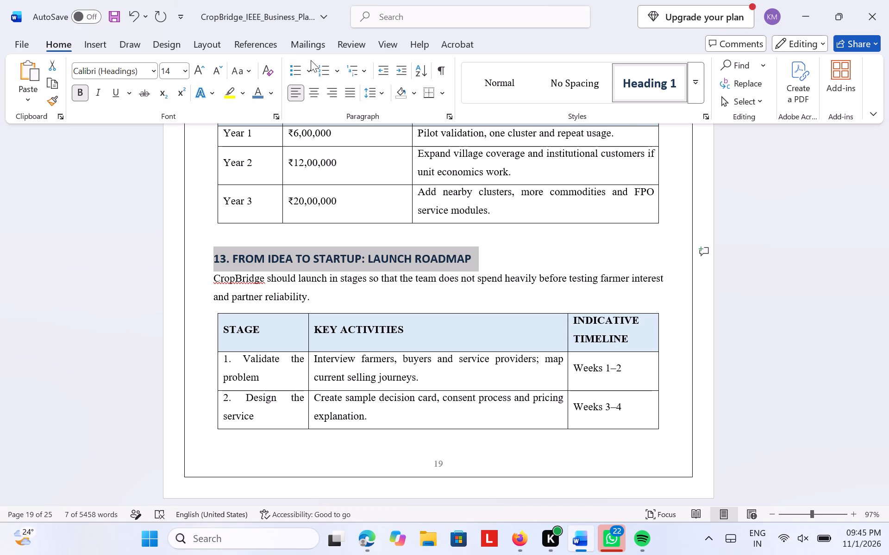
{"action": "left_click", "coordinate": [149, 75]}
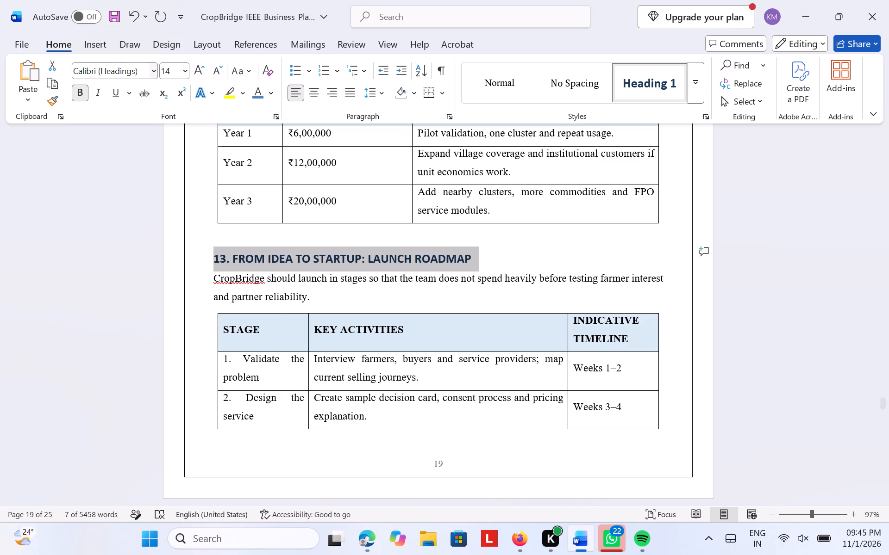
{"action": "left_click", "coordinate": [155, 76]}
{"action": "left_click", "coordinate": [154, 159]}
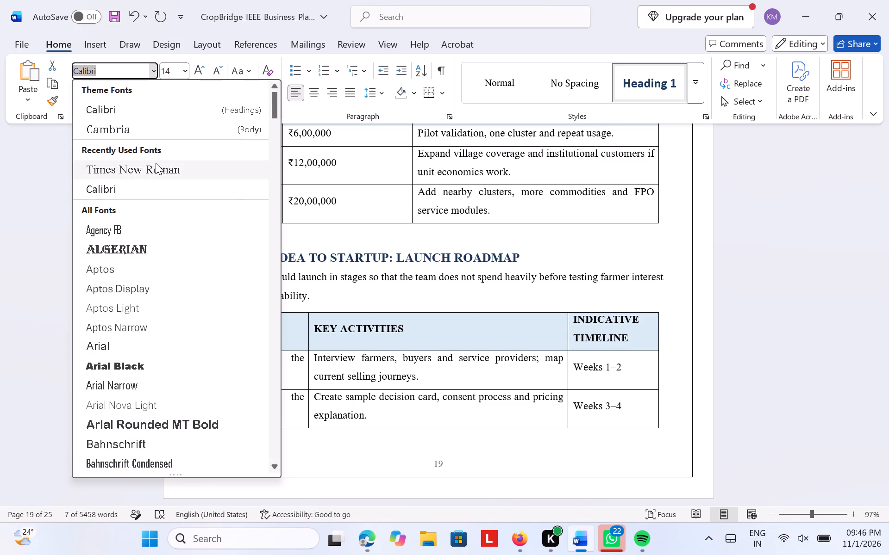
{"action": "left_click", "coordinate": [156, 163]}
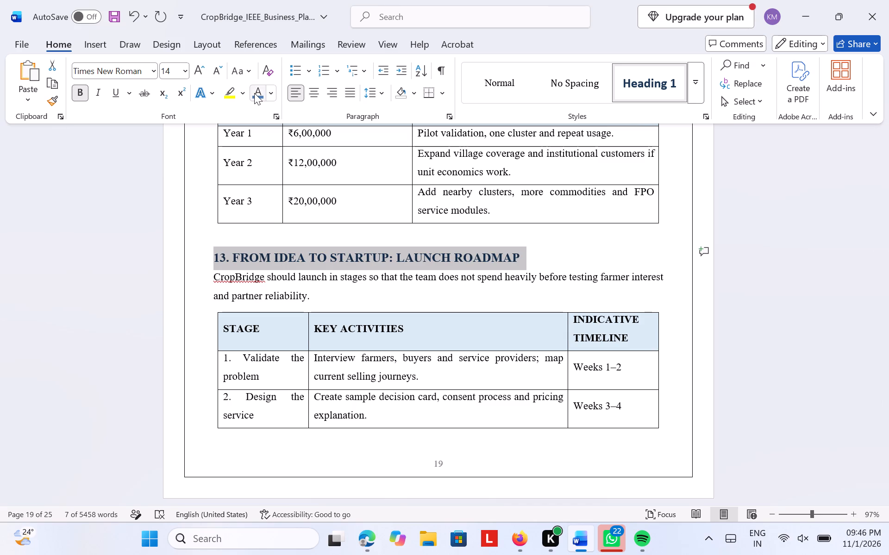
{"action": "left_click", "coordinate": [254, 93]}
Remove the page gap before 14. Risks and Mitigation so the heading follows section 13's closing paragraph about adjusting targets.
{"action": "scroll", "coordinate": [365, 312], "scroll_direction": "down", "scroll_amount": 5}
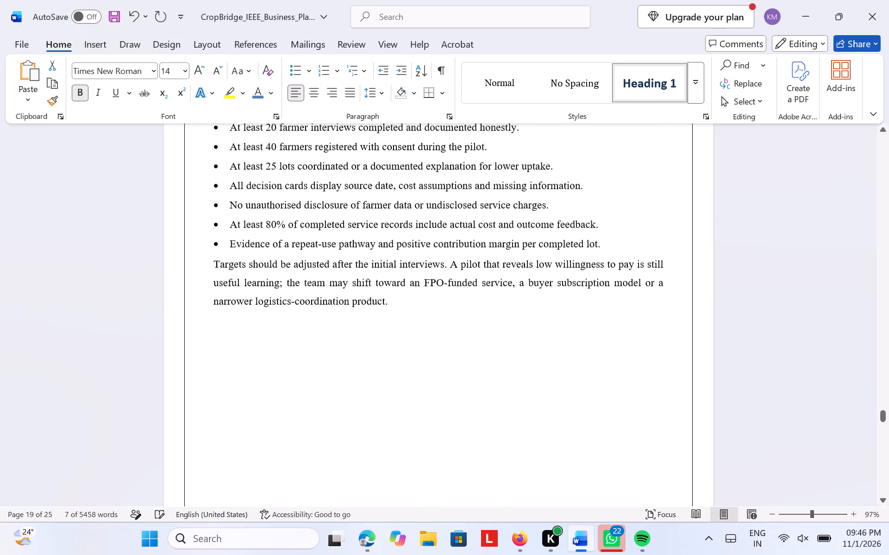
{"action": "scroll", "coordinate": [365, 312], "scroll_direction": "down", "scroll_amount": 1}
{"action": "left_click", "coordinate": [212, 338]}
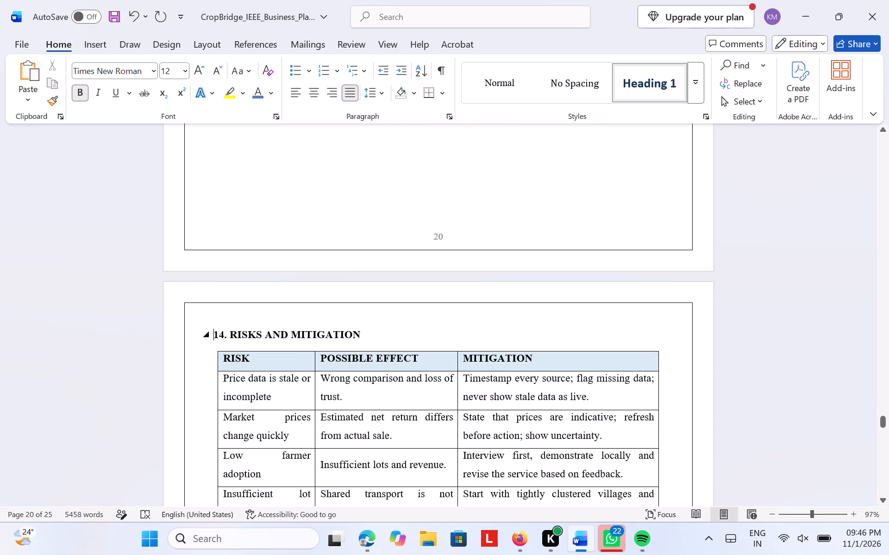
{"action": "key", "text": "BackSpace"}
{"action": "key", "text": "BackSpace"}
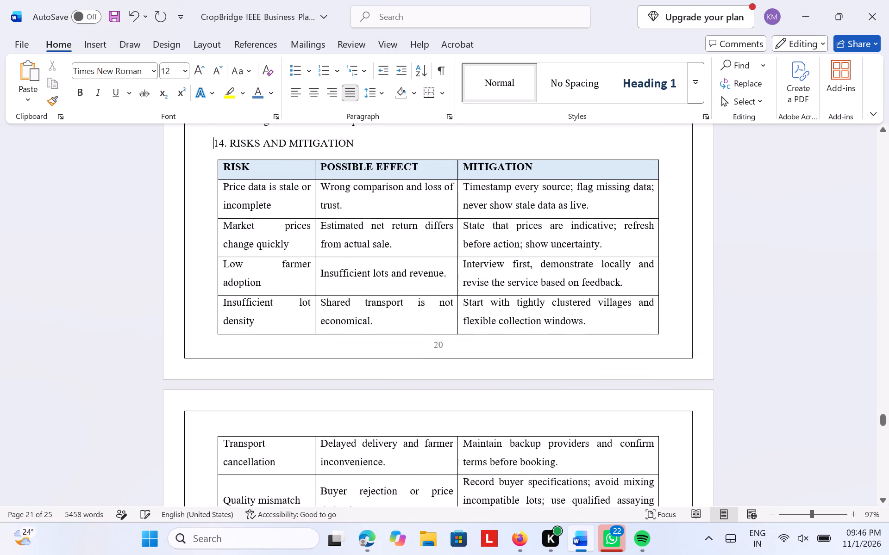
Format the 14. Risks and Mitigation heading as Heading 1 in Times New Roman, coloured medium blue.
{"action": "scroll", "coordinate": [262, 317], "scroll_direction": "up", "scroll_amount": 1}
{"action": "left_click_drag", "start_coordinate": [360, 248], "coordinate": [221, 251]}
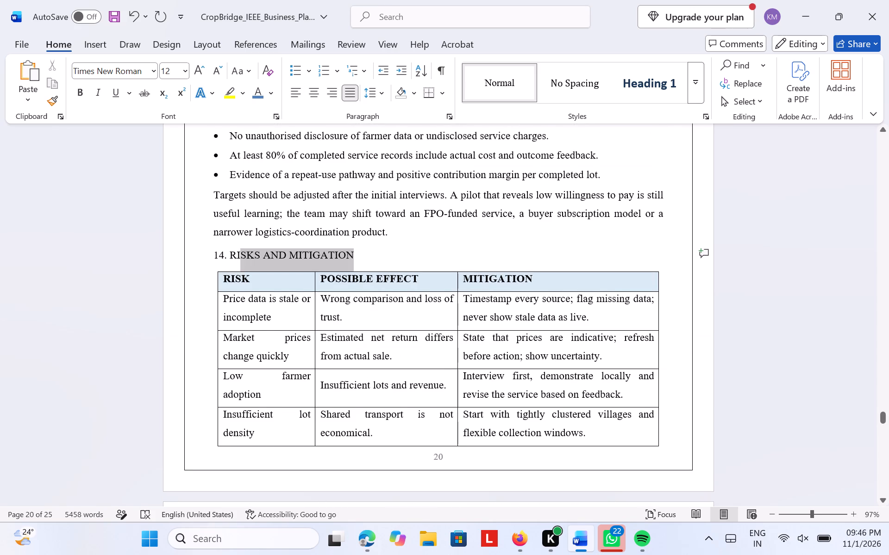
{"action": "left_click_drag", "start_coordinate": [221, 251], "coordinate": [215, 251]}
{"action": "left_click", "coordinate": [650, 88]}
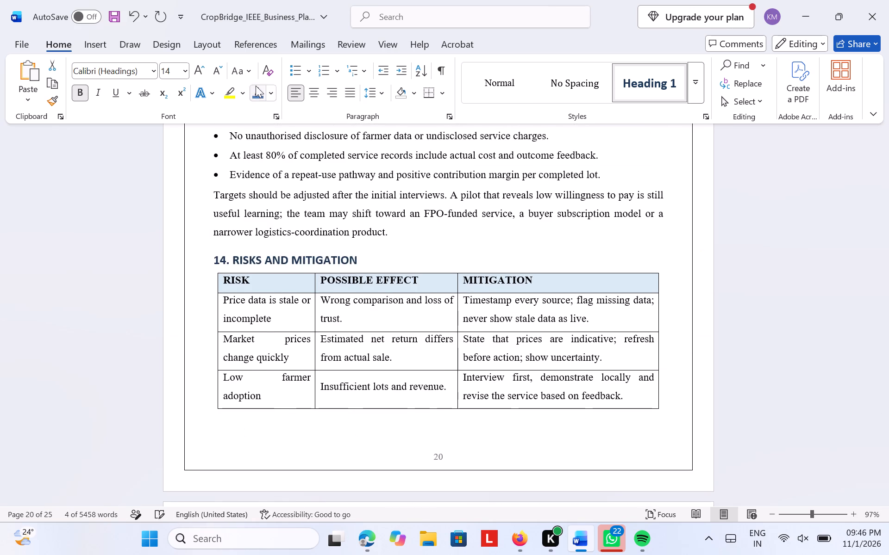
{"action": "left_click", "coordinate": [154, 64]}
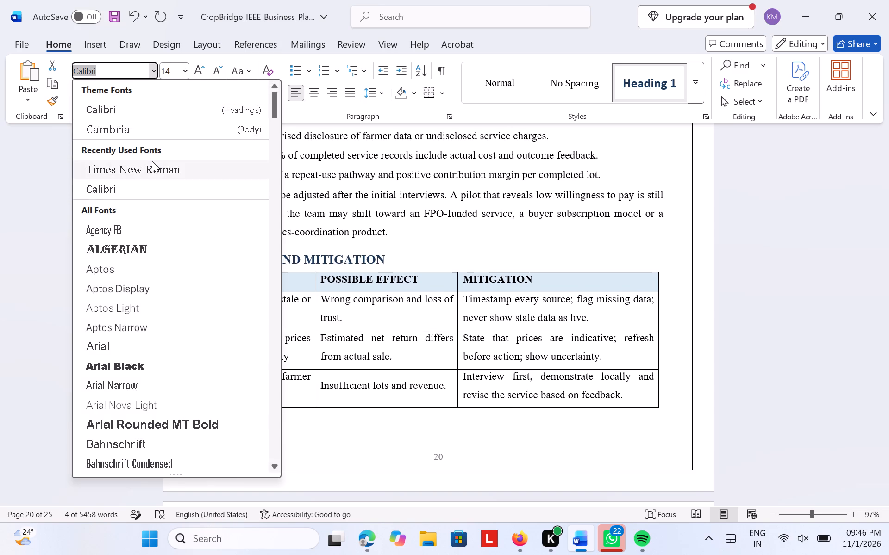
{"action": "left_click", "coordinate": [152, 161]}
{"action": "left_click", "coordinate": [259, 89]}
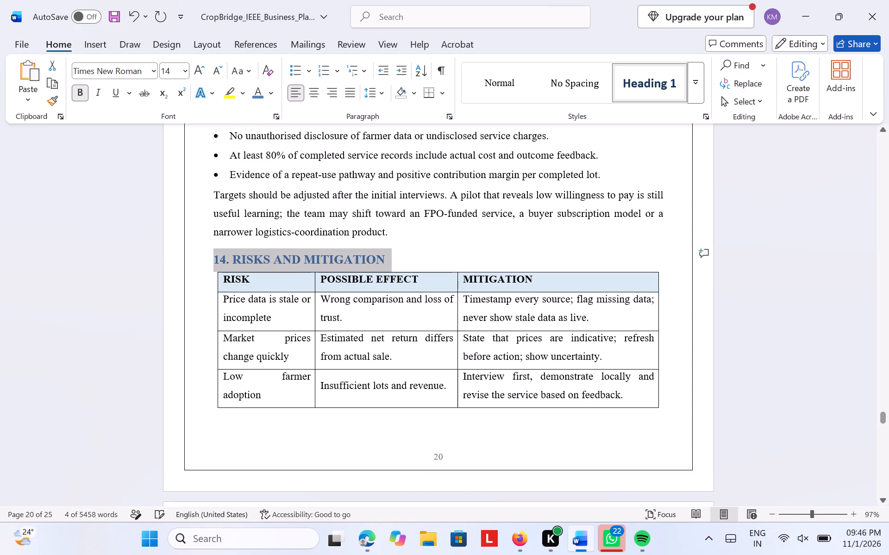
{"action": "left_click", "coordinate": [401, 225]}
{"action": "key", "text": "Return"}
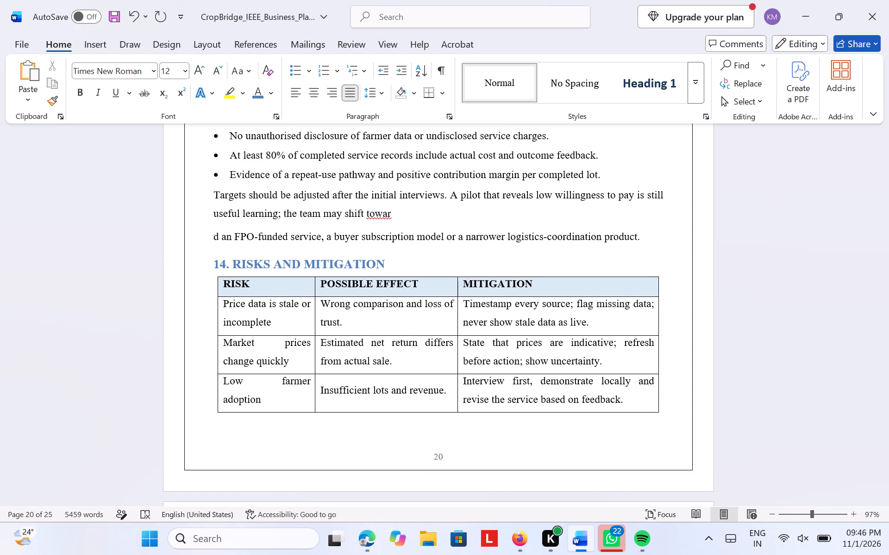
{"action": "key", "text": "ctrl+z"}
Insert a blank line between section 13's closing paragraph and the 14. Risks and Mitigation heading.
{"action": "left_click", "coordinate": [401, 236]}
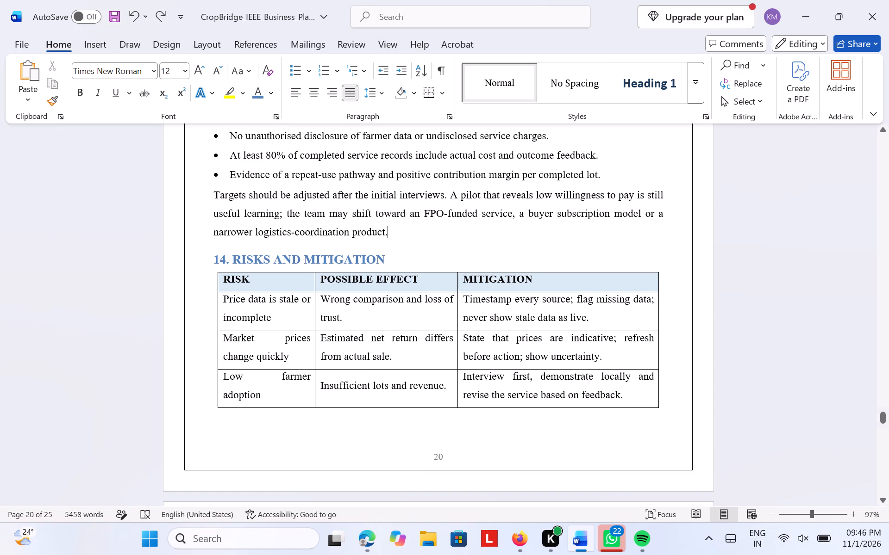
{"action": "key", "text": "Return"}
Remove the page gap before 15. Expected Benefits and Growth Opportunities so the heading follows section 14.1's risk review paragraph.
{"action": "scroll", "coordinate": [420, 301], "scroll_direction": "down", "scroll_amount": 5}
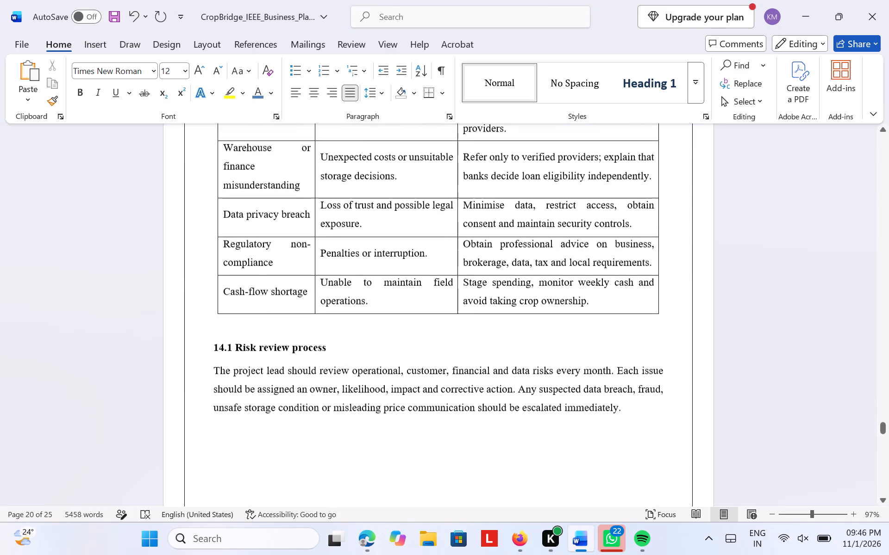
{"action": "scroll", "coordinate": [420, 301], "scroll_direction": "down", "scroll_amount": 2}
{"action": "scroll", "coordinate": [420, 301], "scroll_direction": "up", "scroll_amount": 5}
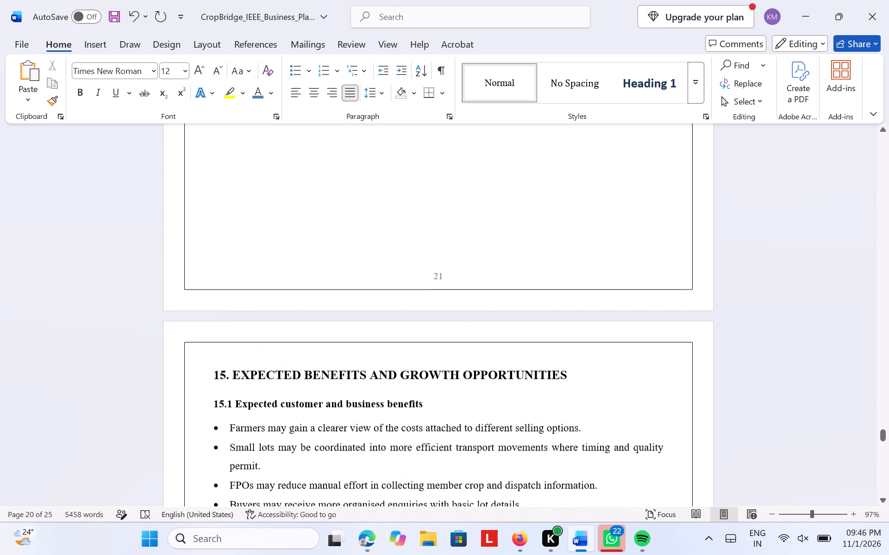
{"action": "left_click", "coordinate": [219, 380]}
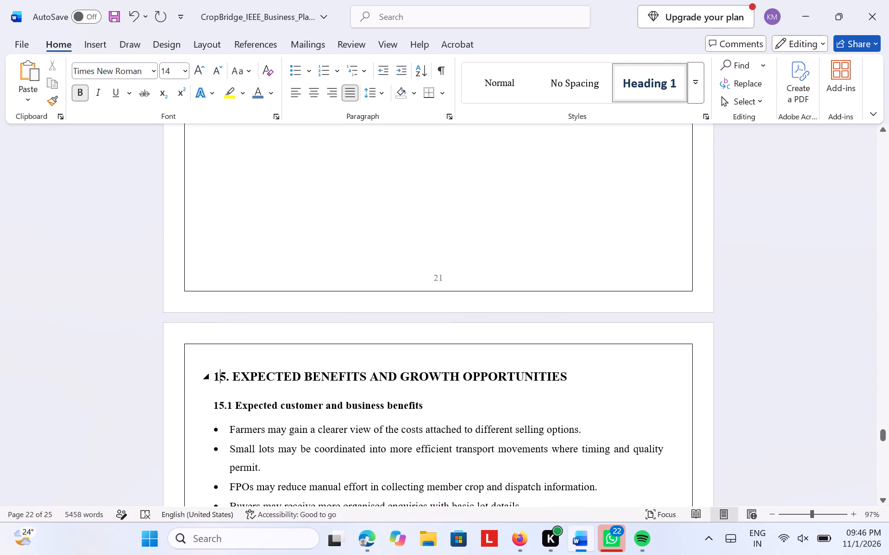
{"action": "key", "text": "Left"}
{"action": "key", "text": "Return"}
{"action": "key", "text": "BackSpace"}
{"action": "key", "text": "BackSpace"}
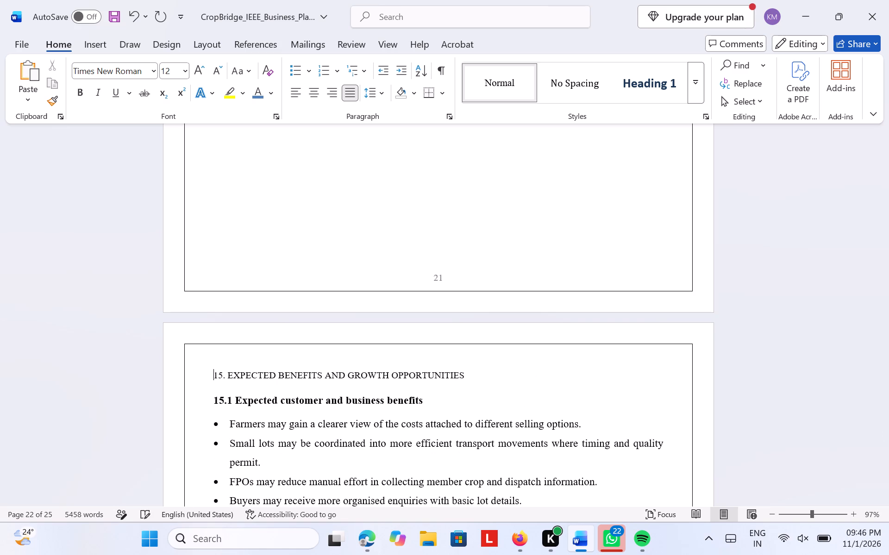
{"action": "key", "text": "BackSpace"}
Format the 15. Expected Benefits and Growth Opportunities heading as Heading 1 in Times New Roman, coloured medium blue.
{"action": "scroll", "coordinate": [228, 387], "scroll_direction": "up", "scroll_amount": 2}
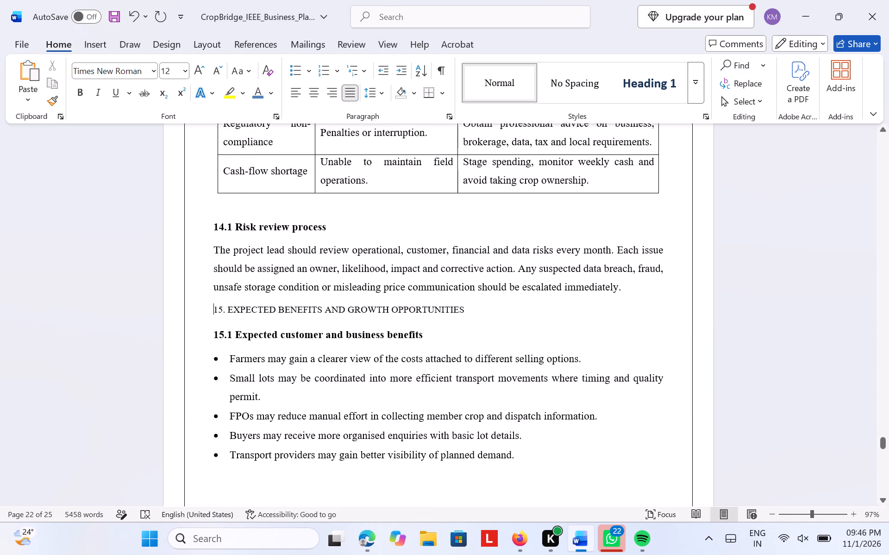
{"action": "left_click_drag", "start_coordinate": [477, 308], "coordinate": [179, 319]}
{"action": "left_click", "coordinate": [690, 82]}
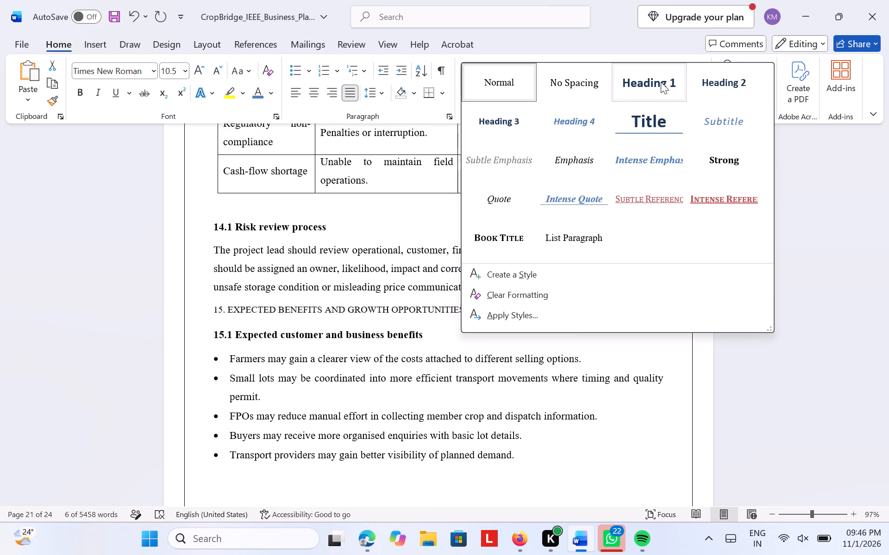
{"action": "left_click", "coordinate": [661, 82]}
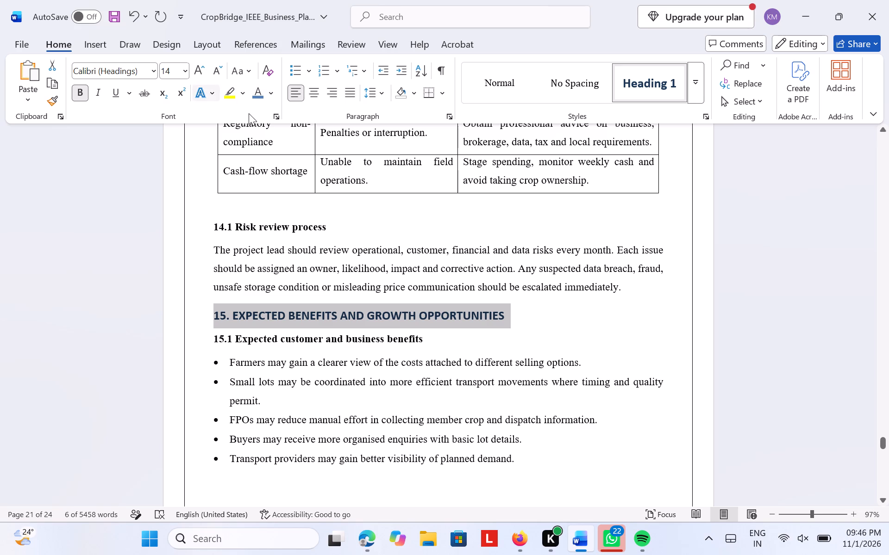
{"action": "left_click", "coordinate": [257, 94]}
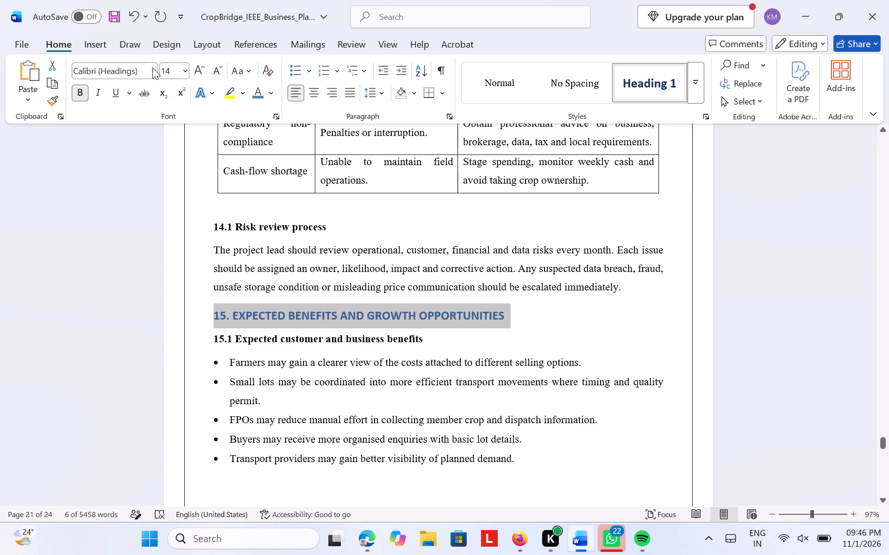
{"action": "left_click", "coordinate": [152, 68]}
{"action": "left_click", "coordinate": [152, 160]}
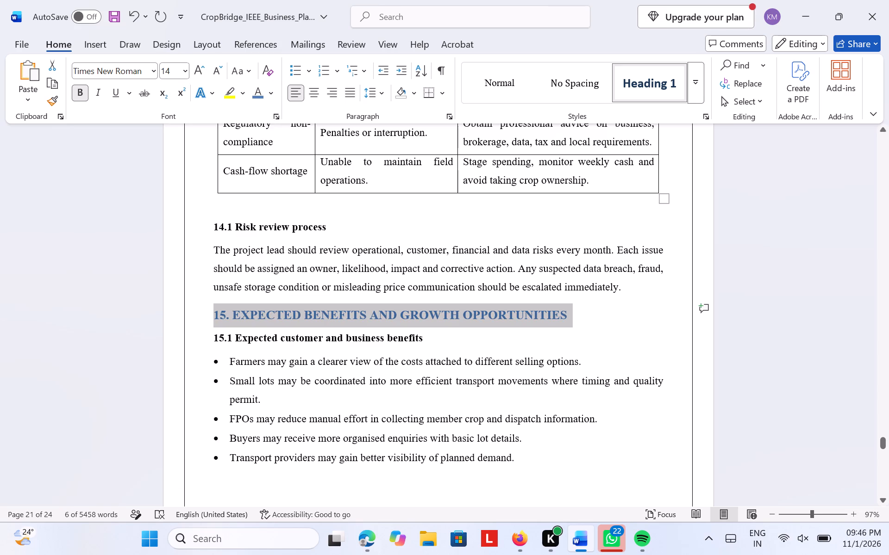
Insert a blank line between section 14.1's paragraph and the 15. Expected Benefits and Growth Opportunities heading.
{"action": "left_click", "coordinate": [647, 282]}
{"action": "key", "text": "Return"}
Colour the whole 16. Conclusion heading medium blue and set its font size to 14.
{"action": "scroll", "coordinate": [571, 331], "scroll_direction": "down", "scroll_amount": 1}
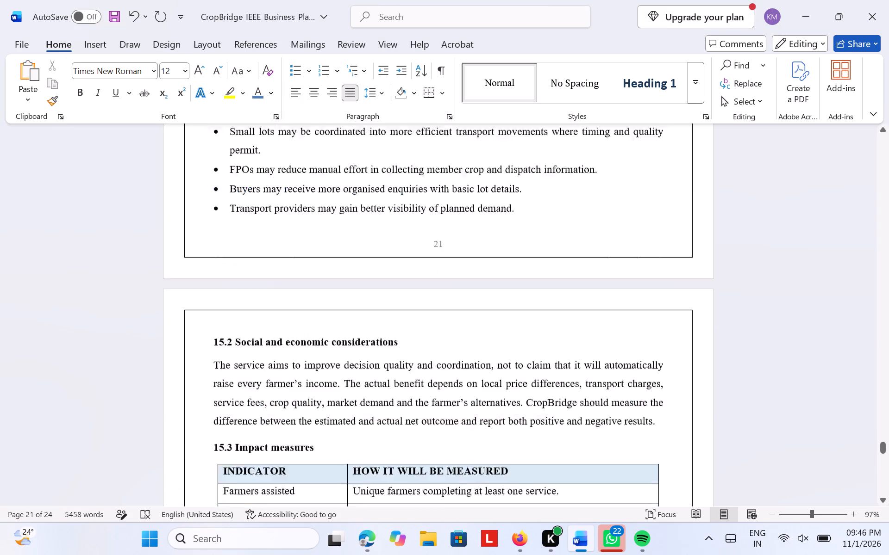
{"action": "scroll", "coordinate": [571, 331], "scroll_direction": "down", "scroll_amount": 6}
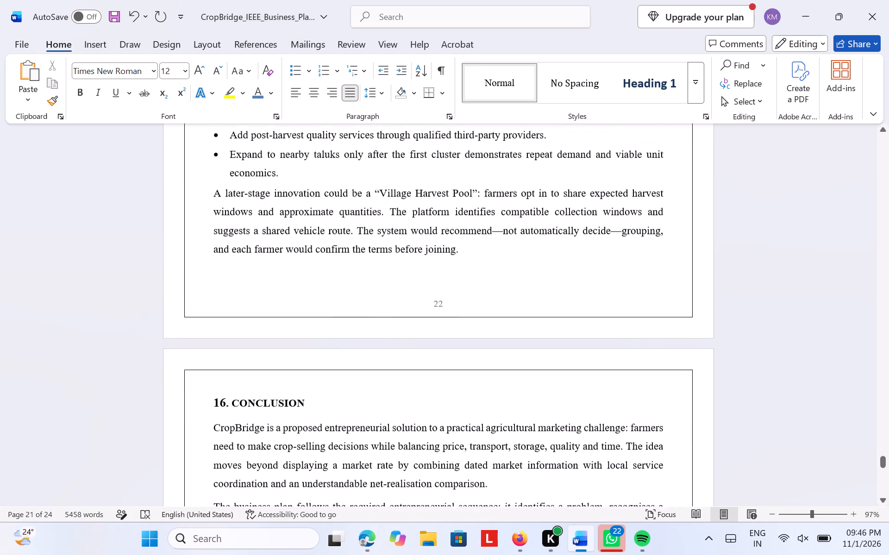
{"action": "scroll", "coordinate": [571, 331], "scroll_direction": "down", "scroll_amount": 1}
{"action": "left_click_drag", "start_coordinate": [312, 352], "coordinate": [195, 345]}
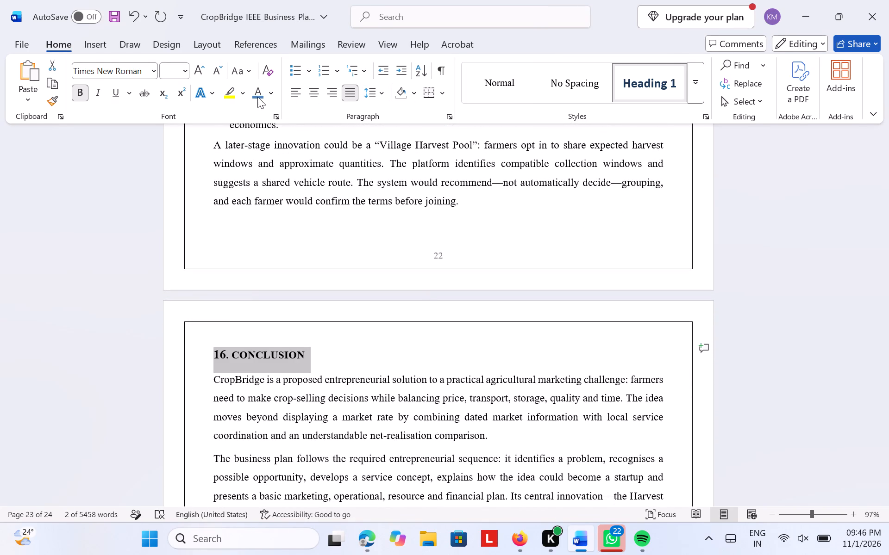
{"action": "left_click", "coordinate": [260, 97]}
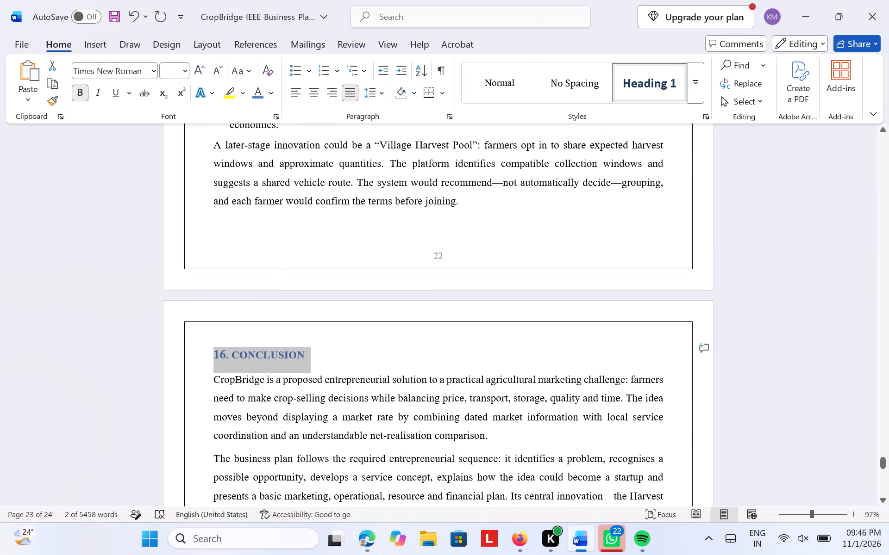
{"action": "left_click", "coordinate": [184, 74]}
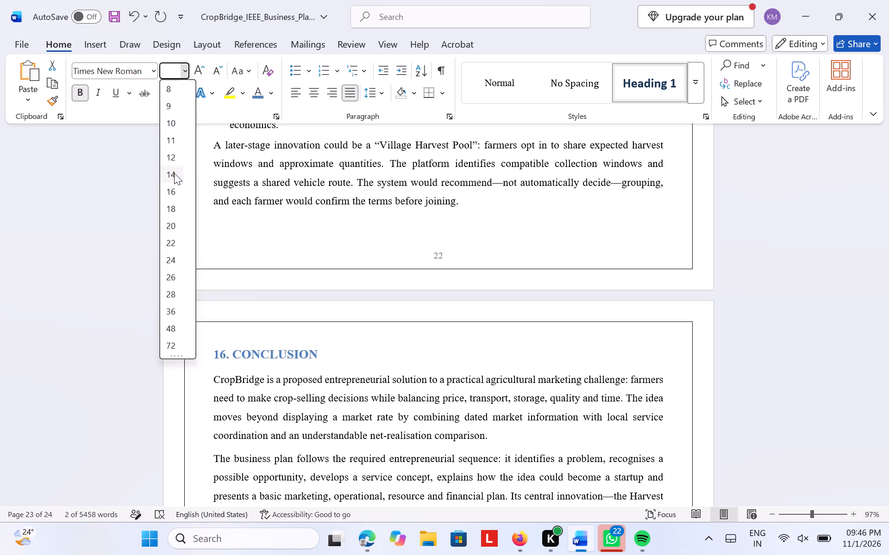
{"action": "left_click", "coordinate": [174, 173]}
Colour the References heading medium blue to match the numbered section headings.
{"action": "scroll", "coordinate": [441, 308], "scroll_direction": "down", "scroll_amount": 4}
{"action": "scroll", "coordinate": [441, 308], "scroll_direction": "up", "scroll_amount": 1}
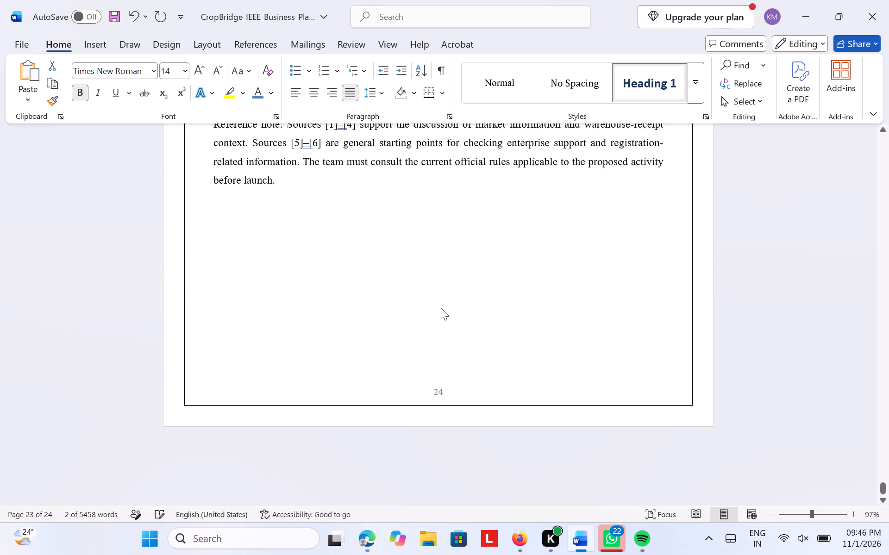
{"action": "scroll", "coordinate": [441, 308], "scroll_direction": "up", "scroll_amount": 7}
{"action": "scroll", "coordinate": [441, 308], "scroll_direction": "down", "scroll_amount": 1}
{"action": "scroll", "coordinate": [441, 308], "scroll_direction": "up", "scroll_amount": 7}
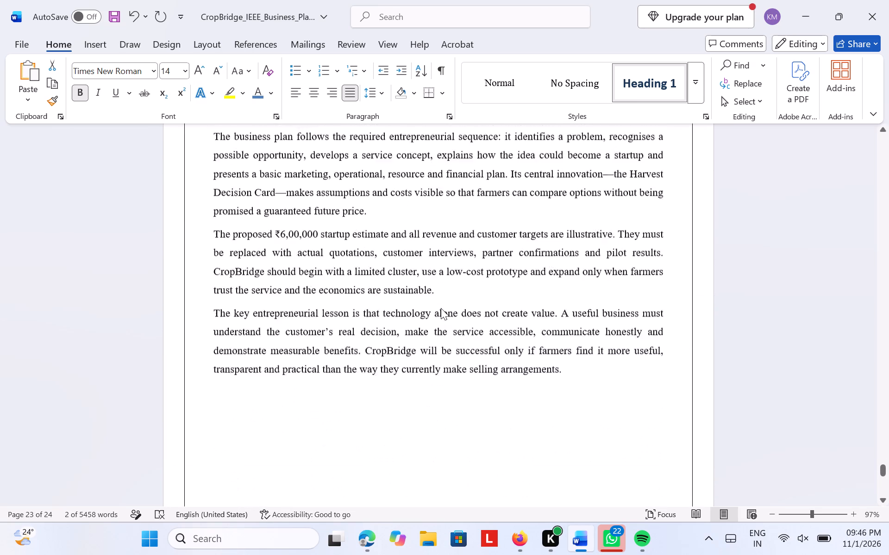
{"action": "scroll", "coordinate": [441, 308], "scroll_direction": "up", "scroll_amount": 1}
{"action": "scroll", "coordinate": [428, 124], "scroll_direction": "down", "scroll_amount": 1}
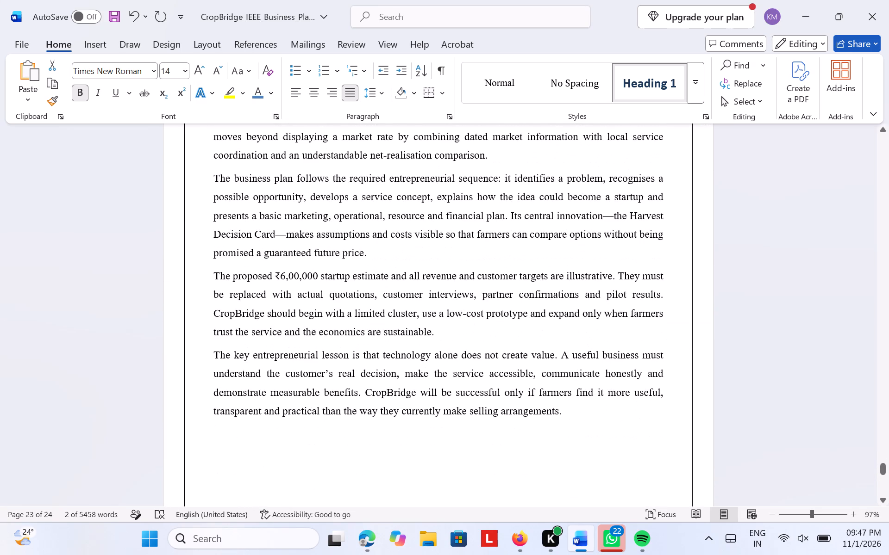
{"action": "scroll", "coordinate": [379, 265], "scroll_direction": "down", "scroll_amount": 4}
{"action": "left_click_drag", "start_coordinate": [306, 222], "coordinate": [190, 217]}
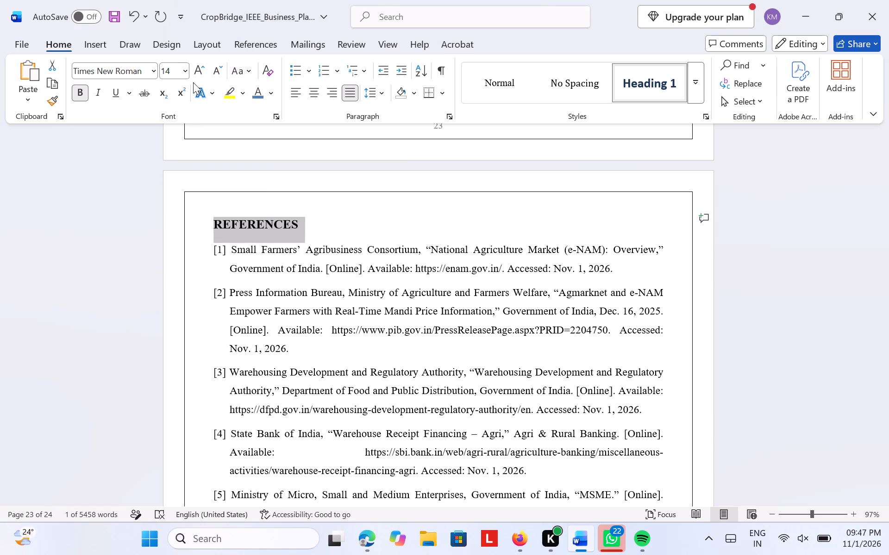
{"action": "left_click", "coordinate": [257, 99]}
Review the end of the document, the cover page, the contents table and the opening sections.
{"action": "scroll", "coordinate": [358, 286], "scroll_direction": "down", "scroll_amount": 4}
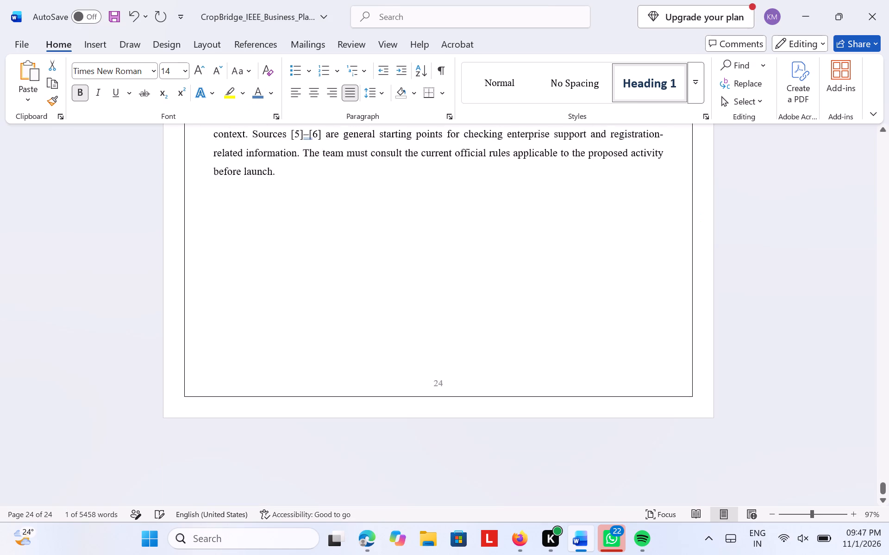
{"action": "scroll", "coordinate": [358, 286], "scroll_direction": "up", "scroll_amount": 20}
{"action": "scroll", "coordinate": [358, 286], "scroll_direction": "up", "scroll_amount": 20}
{"action": "scroll", "coordinate": [358, 286], "scroll_direction": "up", "scroll_amount": 19}
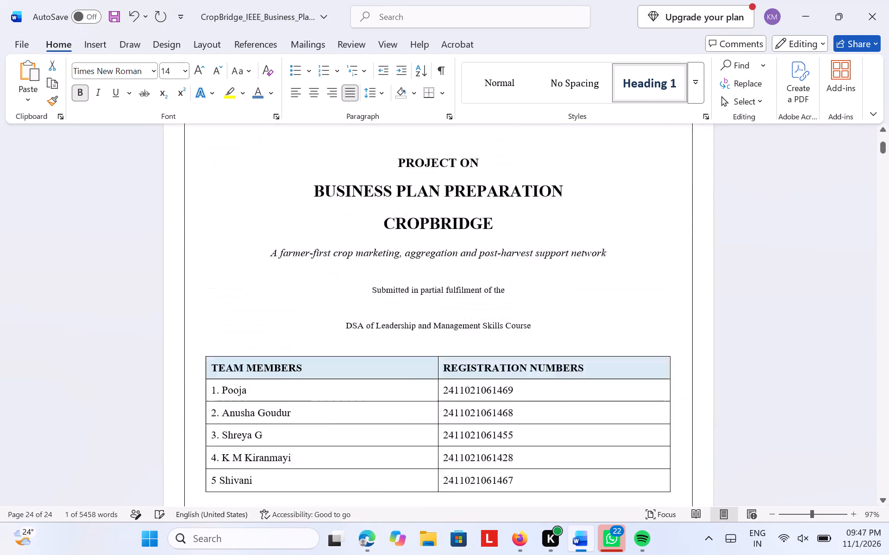
{"action": "scroll", "coordinate": [358, 286], "scroll_direction": "up", "scroll_amount": 12}
{"action": "scroll", "coordinate": [358, 286], "scroll_direction": "down", "scroll_amount": 3}
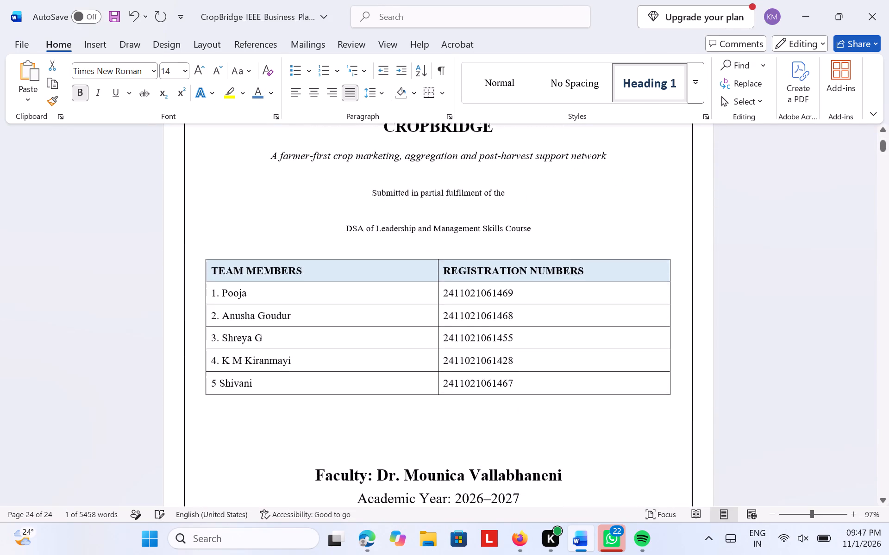
{"action": "scroll", "coordinate": [358, 286], "scroll_direction": "down", "scroll_amount": 3}
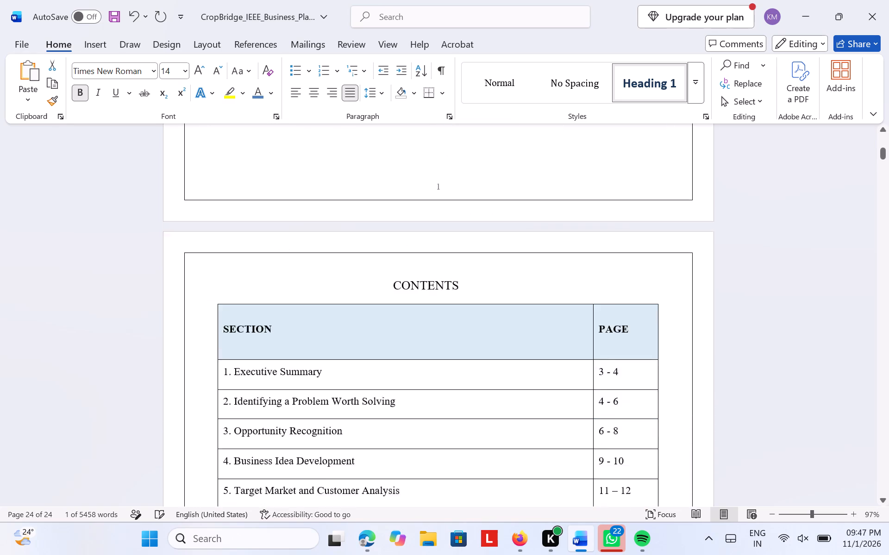
{"action": "scroll", "coordinate": [358, 286], "scroll_direction": "down", "scroll_amount": 4}
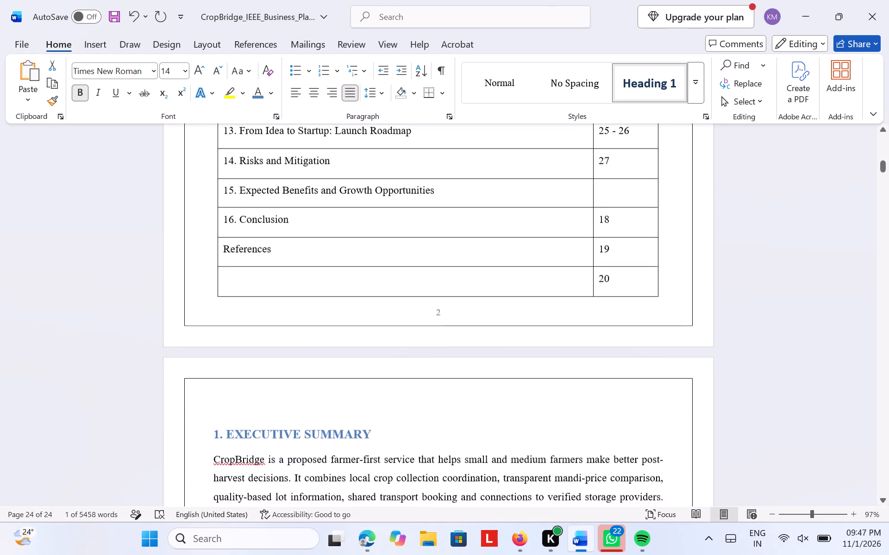
{"action": "scroll", "coordinate": [358, 286], "scroll_direction": "down", "scroll_amount": 5}
{"action": "scroll", "coordinate": [358, 286], "scroll_direction": "up", "scroll_amount": 1}
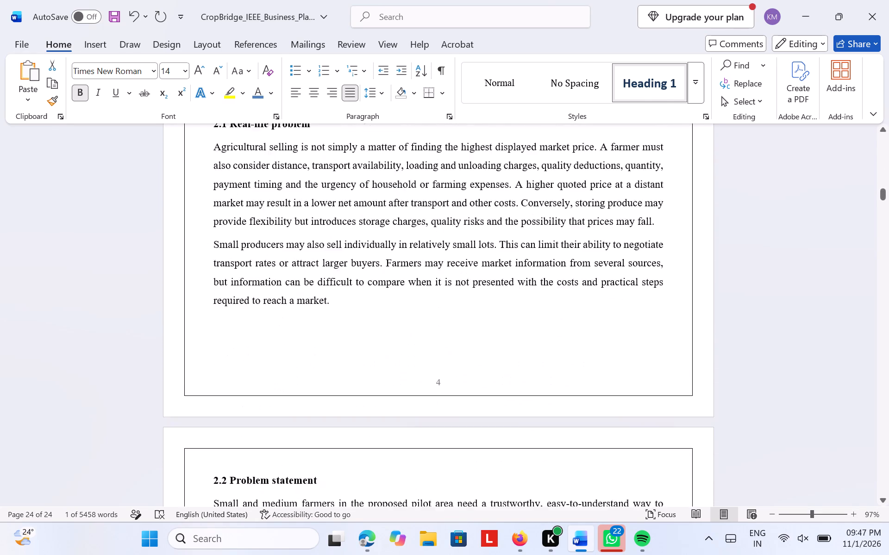
{"action": "scroll", "coordinate": [358, 286], "scroll_direction": "up", "scroll_amount": 3}
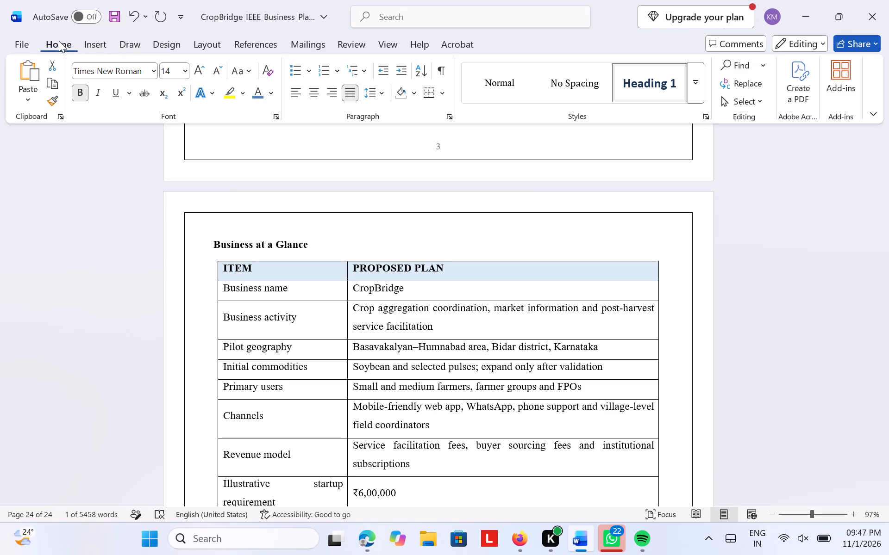
Save a copy of the business plan to Downloads as a PDF named final leader.
{"action": "left_click", "coordinate": [27, 43]}
{"action": "left_click", "coordinate": [62, 240]}
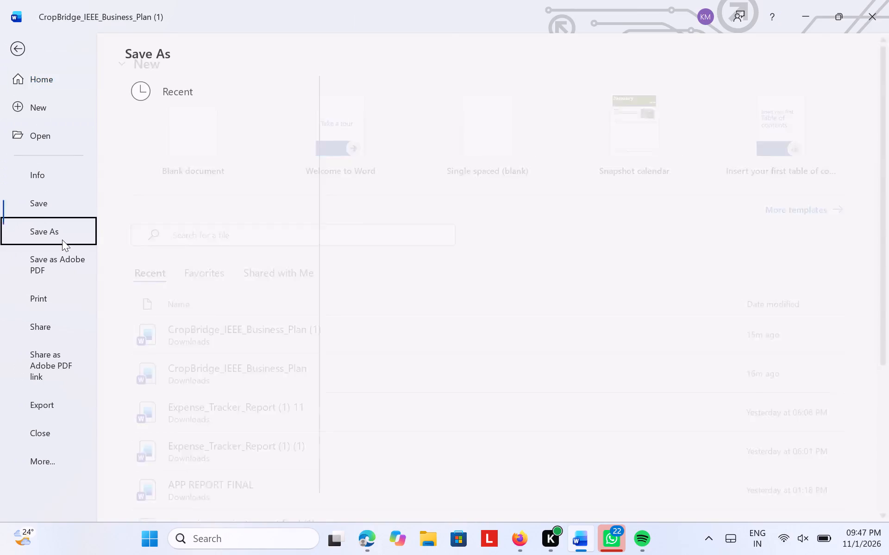
{"action": "left_click", "coordinate": [425, 170]}
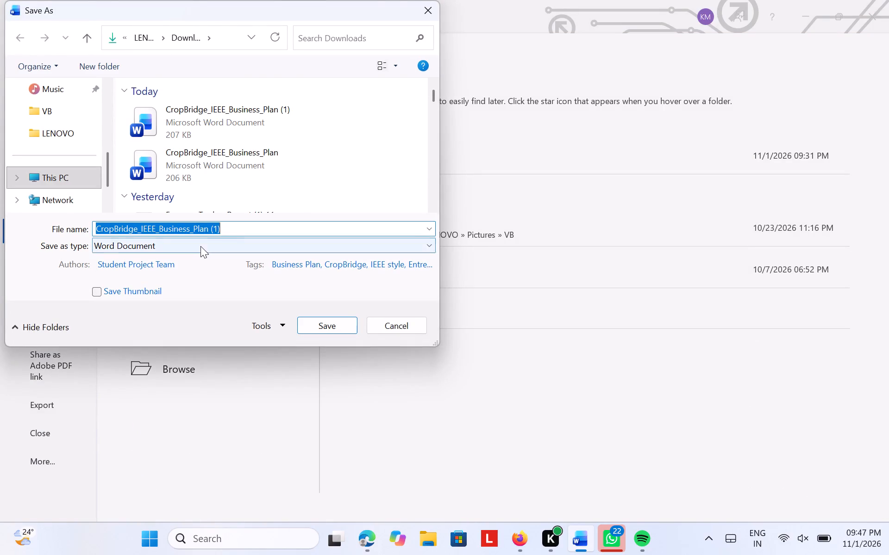
{"action": "left_click_drag", "start_coordinate": [200, 246], "coordinate": [184, 332]}
{"action": "left_click", "coordinate": [184, 332]}
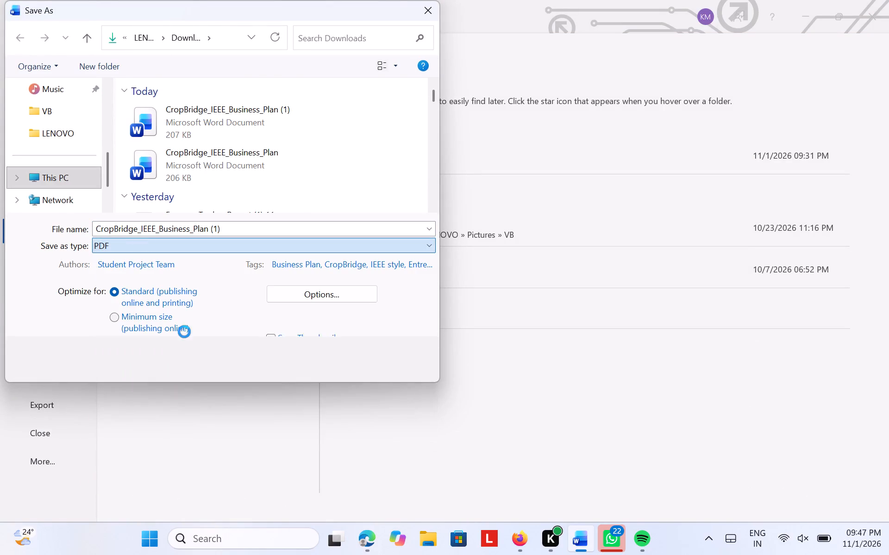
{"action": "left_click", "coordinate": [256, 230]}
{"action": "key", "text": "BackSpace"}
{"action": "type", "text": "fina"}
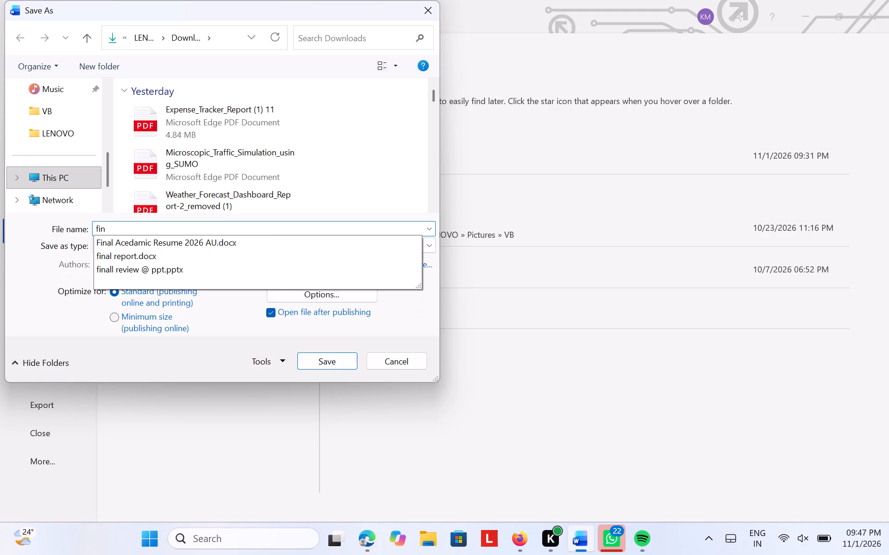
{"action": "type", "text": "l leader"}
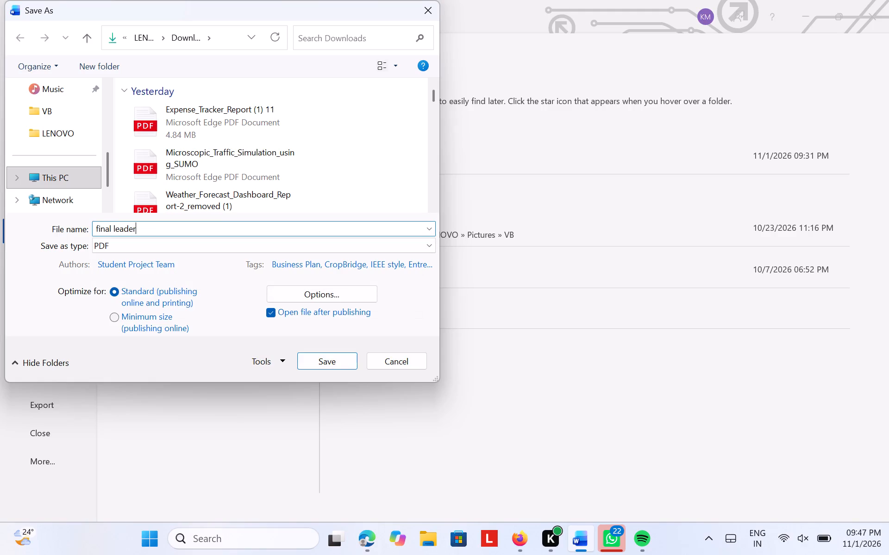
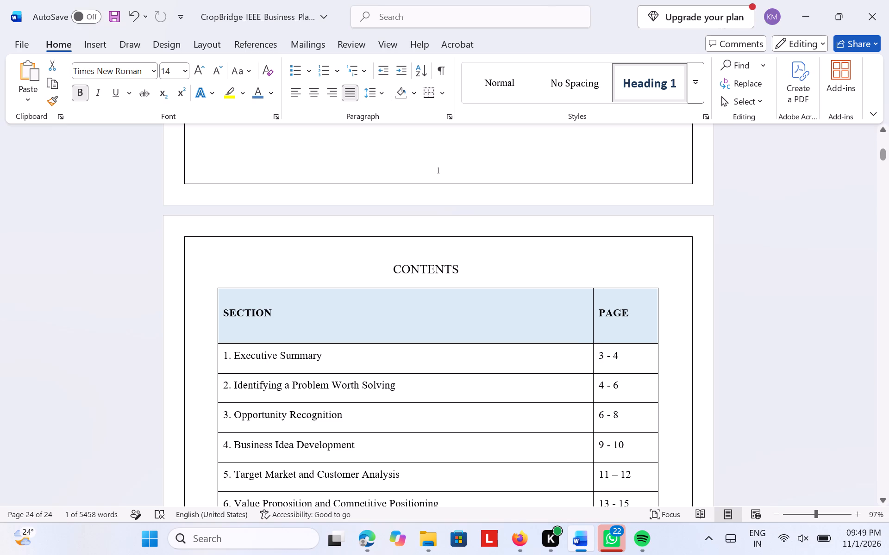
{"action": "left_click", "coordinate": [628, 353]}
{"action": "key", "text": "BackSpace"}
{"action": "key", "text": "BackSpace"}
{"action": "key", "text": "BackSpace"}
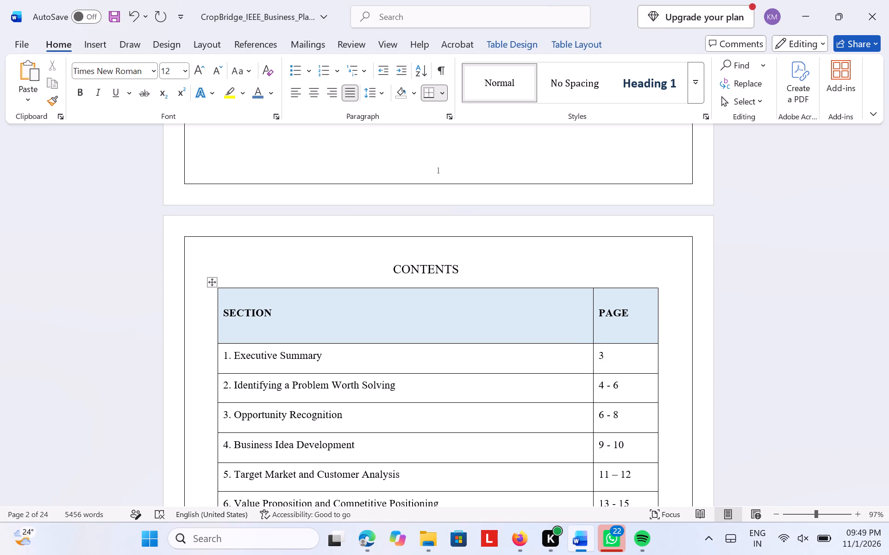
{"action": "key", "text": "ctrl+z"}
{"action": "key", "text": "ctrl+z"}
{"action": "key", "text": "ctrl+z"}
In the contents table, set the pages for Identifying a Problem Worth Solving to 4 - 5 and Opportunity Recognition to 6 - 7.
{"action": "scroll", "coordinate": [621, 420], "scroll_direction": "down", "scroll_amount": 1}
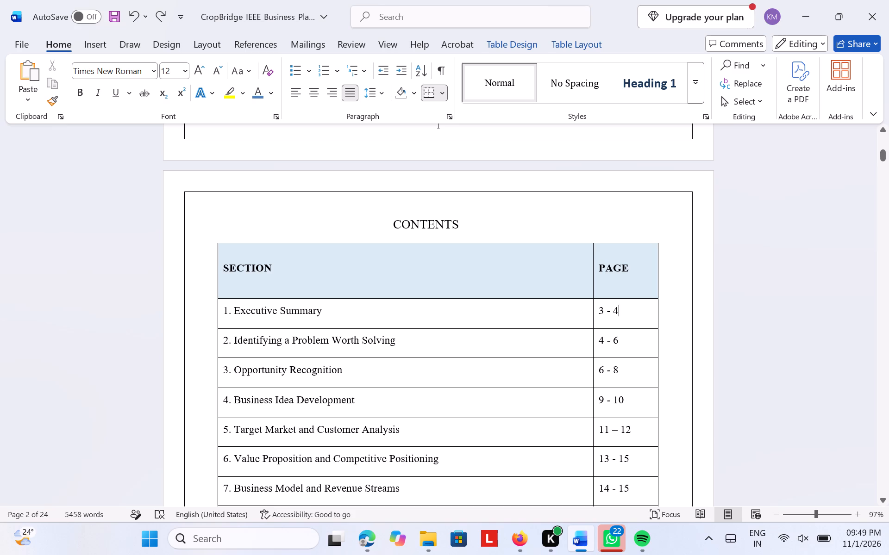
{"action": "scroll", "coordinate": [614, 382], "scroll_direction": "down", "scroll_amount": 1}
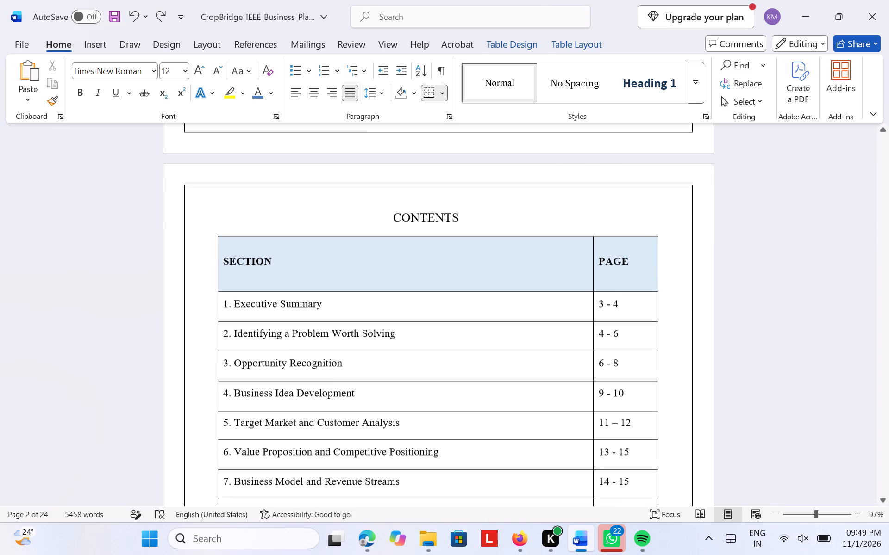
{"action": "scroll", "coordinate": [614, 382], "scroll_direction": "down", "scroll_amount": 1}
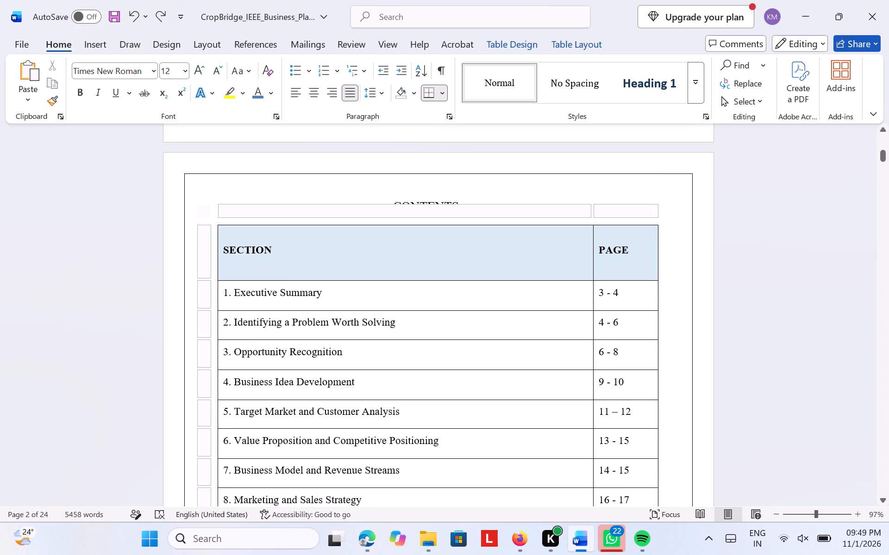
{"action": "left_click", "coordinate": [625, 331]}
{"action": "key", "text": "BackSpace"}
{"action": "key", "text": "5"}
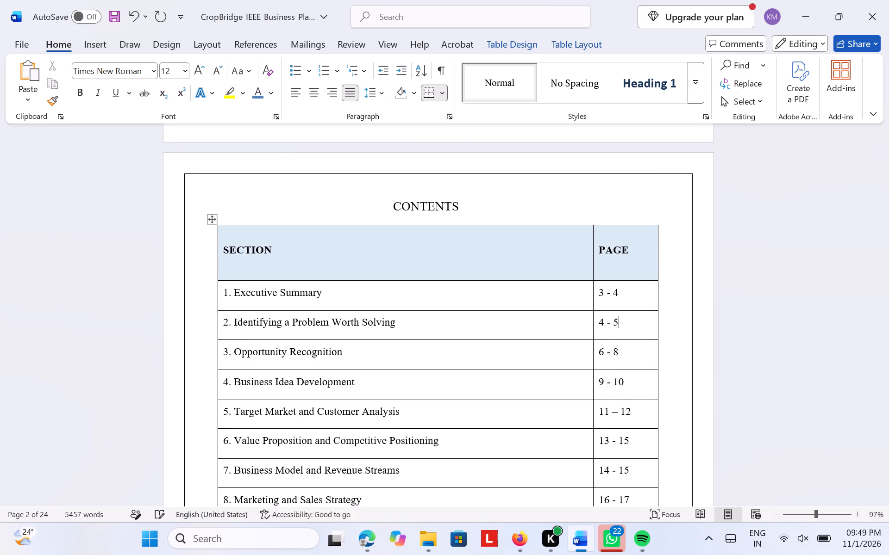
{"action": "left_click", "coordinate": [628, 358]}
{"action": "key", "text": "BackSpace"}
{"action": "key", "text": "7"}
Set the contents table's page range for 4. Business Idea Development to 7 - 9.
{"action": "scroll", "coordinate": [628, 358], "scroll_direction": "down", "scroll_amount": 1}
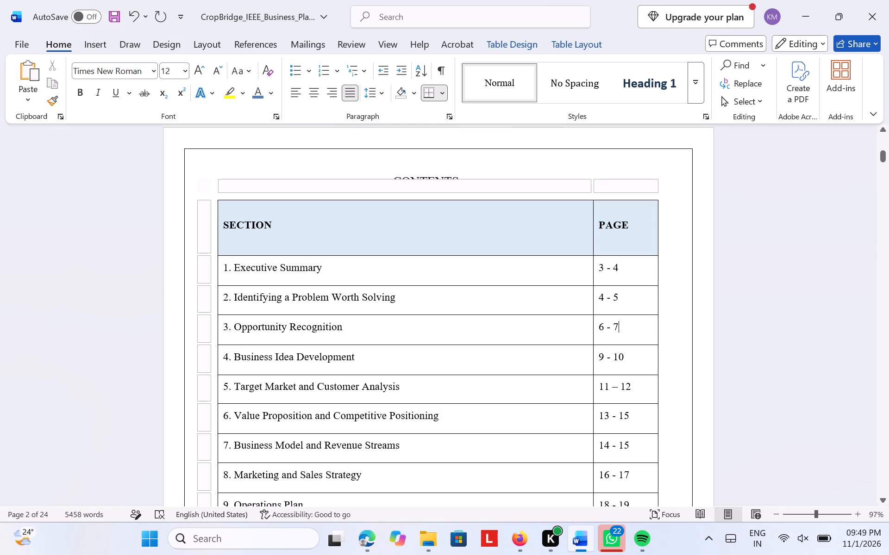
{"action": "left_click", "coordinate": [630, 355]}
{"action": "key", "text": "BackSpace"}
{"action": "key", "text": "BackSpace"}
{"action": "key", "text": "BackSpace"}
{"action": "key", "text": "BackSpace"}
{"action": "key", "text": "BackSpace"}
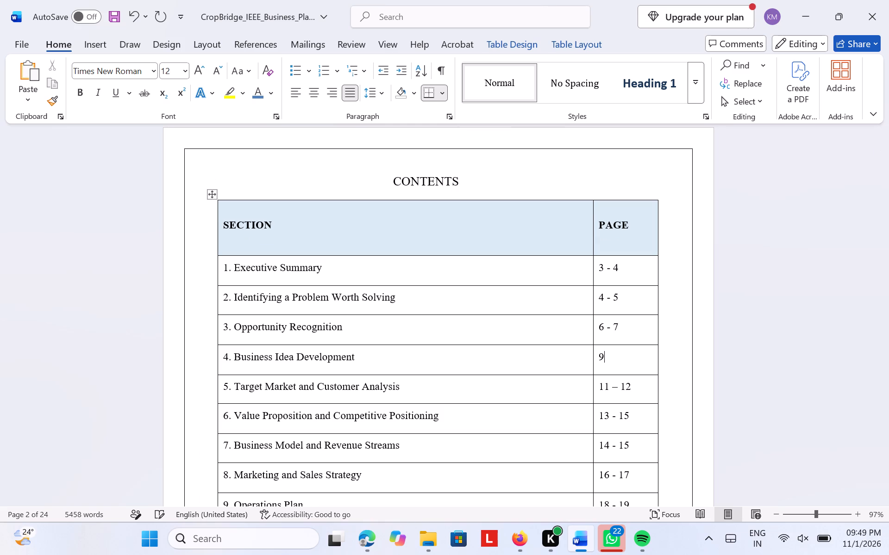
{"action": "key", "text": "BackSpace"}
{"action": "type", "text": "7 -"}
{"action": "key", "text": "space"}
{"action": "key", "text": "9"}
Set the contents table's page range for 5. Target Market and Customer Analysis to 9 - 10.
{"action": "left_click", "coordinate": [636, 390]}
{"action": "key", "text": "BackSpace"}
{"action": "key", "text": "BackSpace"}
{"action": "key", "text": "BackSpace"}
{"action": "key", "text": "BackSpace"}
{"action": "key", "text": "BackSpace"}
{"action": "key", "text": "BackSpace"}
{"action": "key", "text": "BackSpace"}
{"action": "key", "text": "BackSpace"}
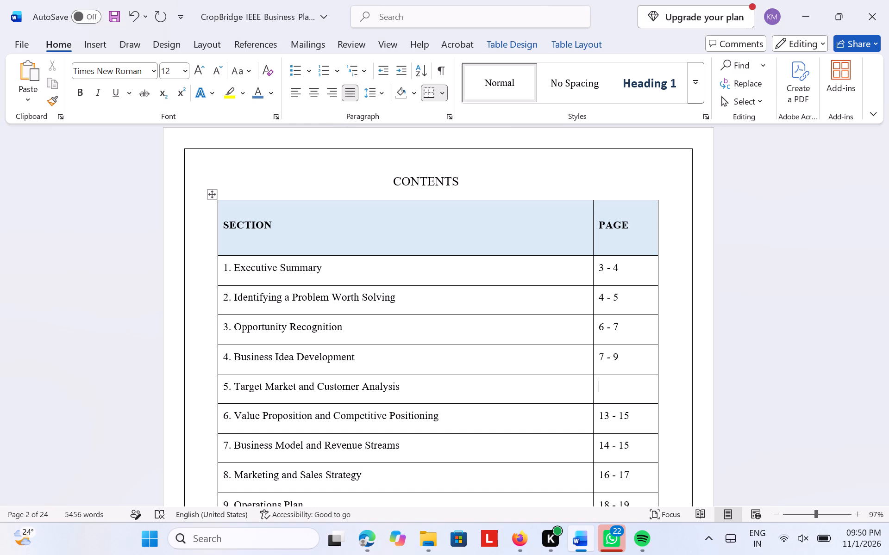
{"action": "type", "text": "9 - 10"}
Set the contents table's page range for 6. Value Proposition and Competitive Positioning to 10 - 11.
{"action": "left_click", "coordinate": [634, 420]}
{"action": "key", "text": "BackSpace"}
{"action": "key", "text": "BackSpace"}
{"action": "key", "text": "BackSpace"}
{"action": "key", "text": "BackSpace"}
{"action": "key", "text": "BackSpace"}
{"action": "key", "text": "BackSpace"}
{"action": "key", "text": "BackSpace"}
{"action": "type", "text": "10 -"}
{"action": "key", "text": "space"}
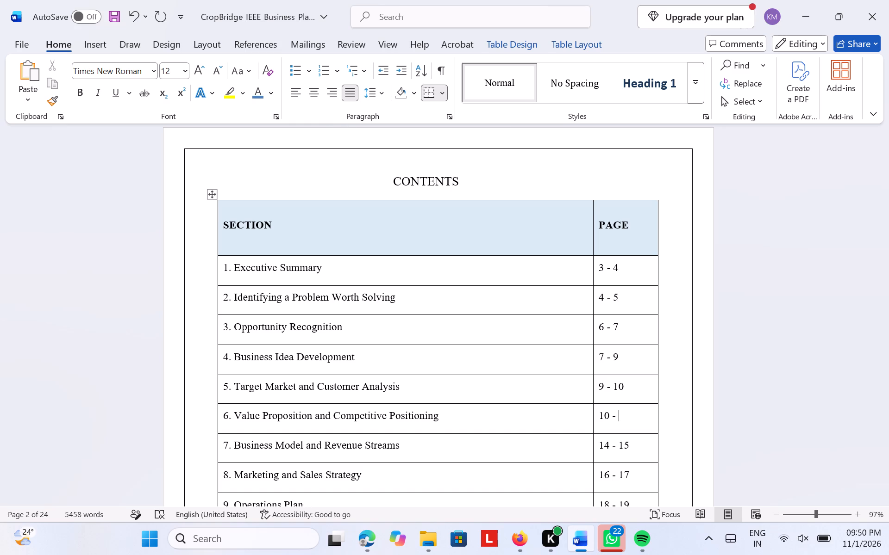
{"action": "type", "text": "11"}
Set the contents table's page range for 7. Business Model and Revenue Streams to 11 - 13.
{"action": "left_click", "coordinate": [628, 449]}
{"action": "key", "text": "BackSpace"}
{"action": "key", "text": "BackSpace"}
{"action": "key", "text": "BackSpace"}
{"action": "key", "text": "BackSpace"}
{"action": "key", "text": "BackSpace"}
{"action": "key", "text": "BackSpace"}
{"action": "key", "text": "BackSpace"}
{"action": "type", "text": "11 -"}
{"action": "key", "text": "space"}
{"action": "type", "text": "13"}
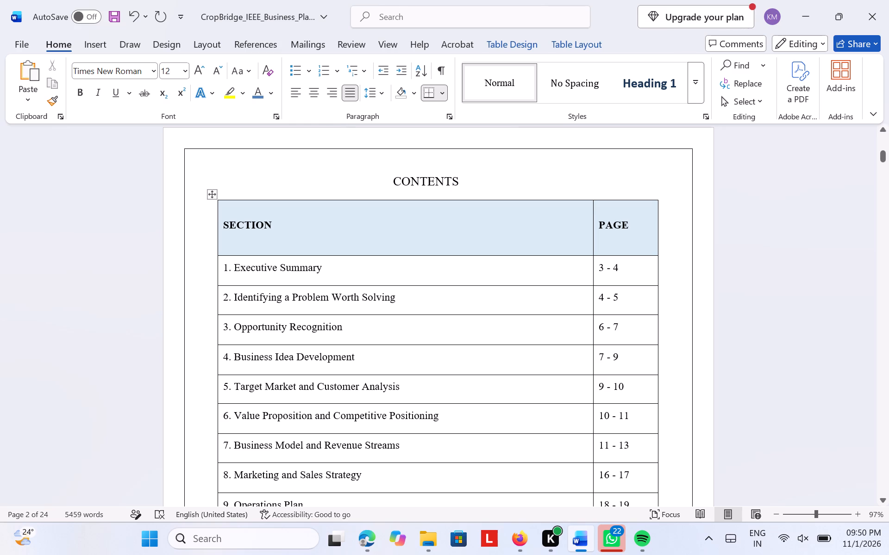
Set the contents table's page range for 8. Marketing and Sales Strategy to 13 - 14.
{"action": "left_click", "coordinate": [636, 479]}
{"action": "key", "text": "BackSpace"}
{"action": "key", "text": "BackSpace"}
{"action": "key", "text": "BackSpace"}
{"action": "key", "text": "BackSpace"}
{"action": "key", "text": "BackSpace"}
{"action": "key", "text": "BackSpace"}
{"action": "key", "text": "BackSpace"}
{"action": "type", "text": "13 -"}
{"action": "key", "text": "space"}
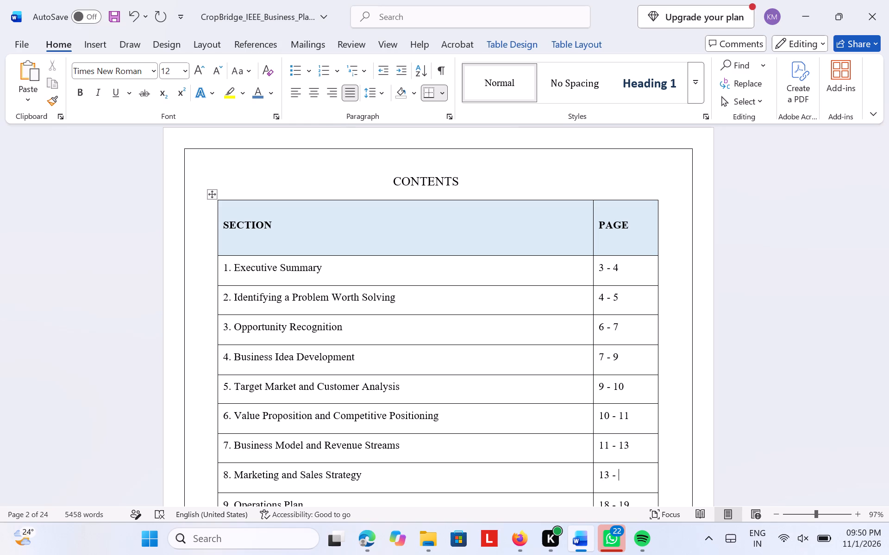
{"action": "type", "text": "14"}
Set the contents table's page range for 9. Operations Plan to 14 - 15.
{"action": "scroll", "coordinate": [636, 479], "scroll_direction": "down", "scroll_amount": 2}
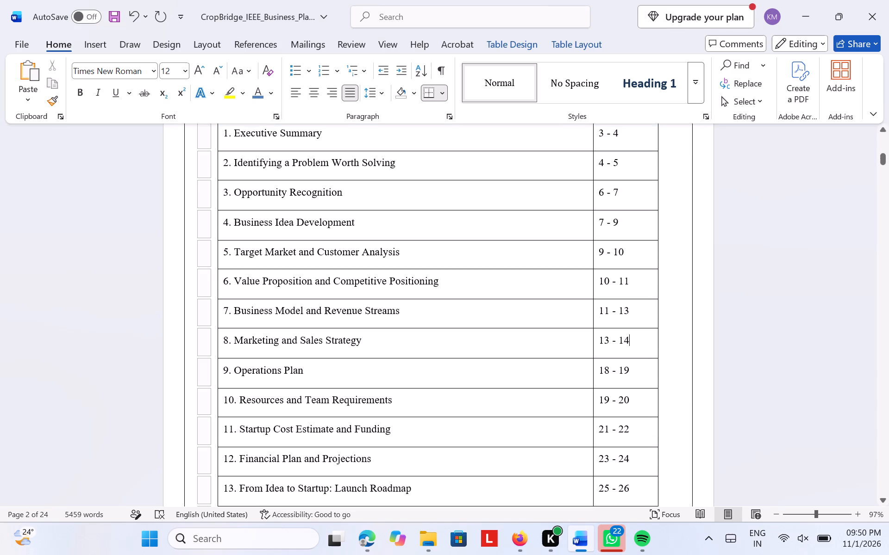
{"action": "left_click", "coordinate": [643, 371]}
{"action": "key", "text": "BackSpace"}
{"action": "key", "text": "BackSpace"}
{"action": "key", "text": "BackSpace"}
{"action": "key", "text": "BackSpace"}
{"action": "key", "text": "BackSpace"}
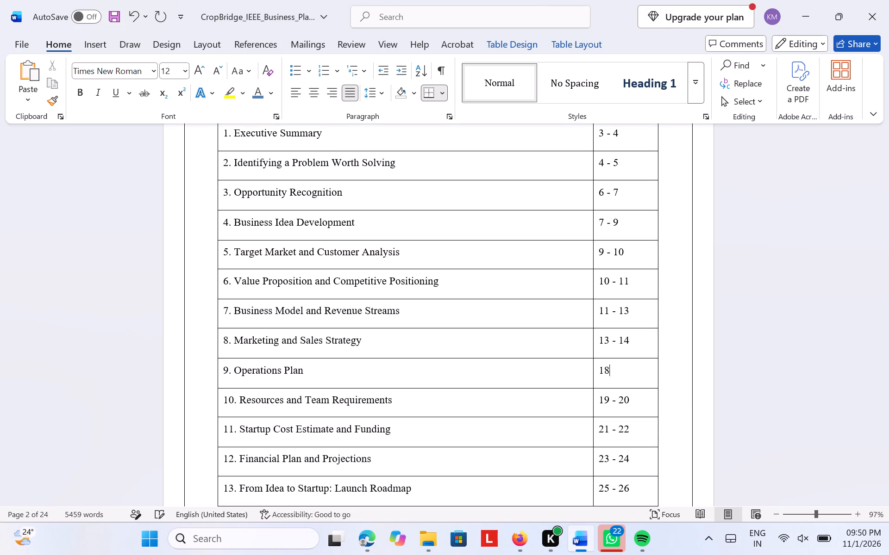
{"action": "key", "text": "BackSpace"}
{"action": "key", "text": "BackSpace"}
{"action": "type", "text": "14"}
{"action": "key", "text": "space"}
{"action": "type", "text": "-"}
{"action": "key", "text": "space"}
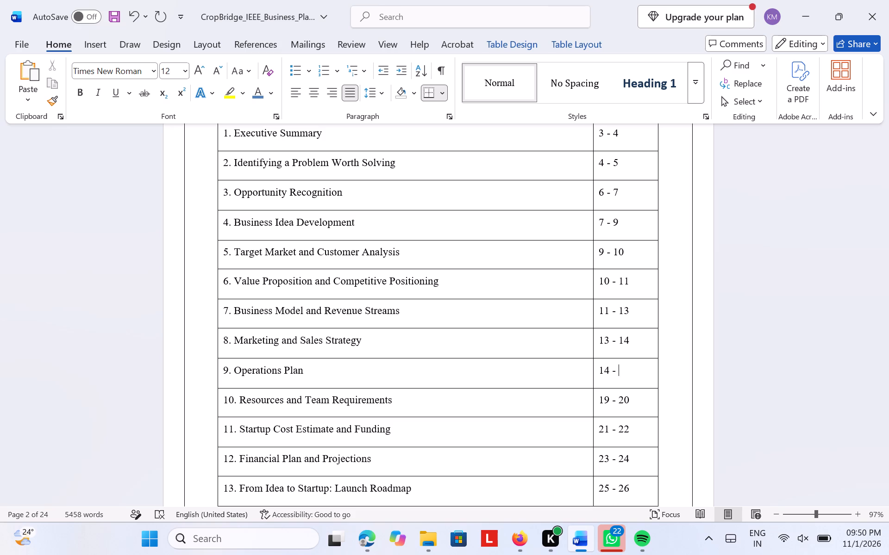
{"action": "type", "text": "15"}
Set the contents table's page range for 10. Resources and Team Requirements to 15 - 17.
{"action": "left_click", "coordinate": [646, 397]}
{"action": "key", "text": "BackSpace"}
{"action": "key", "text": "BackSpace"}
{"action": "key", "text": "BackSpace"}
{"action": "key", "text": "BackSpace"}
{"action": "key", "text": "BackSpace"}
{"action": "key", "text": "BackSpace"}
{"action": "key", "text": "BackSpace"}
{"action": "type", "text": "15"}
{"action": "key", "text": "space"}
{"action": "type", "text": "-"}
{"action": "key", "text": "space"}
{"action": "type", "text": "17"}
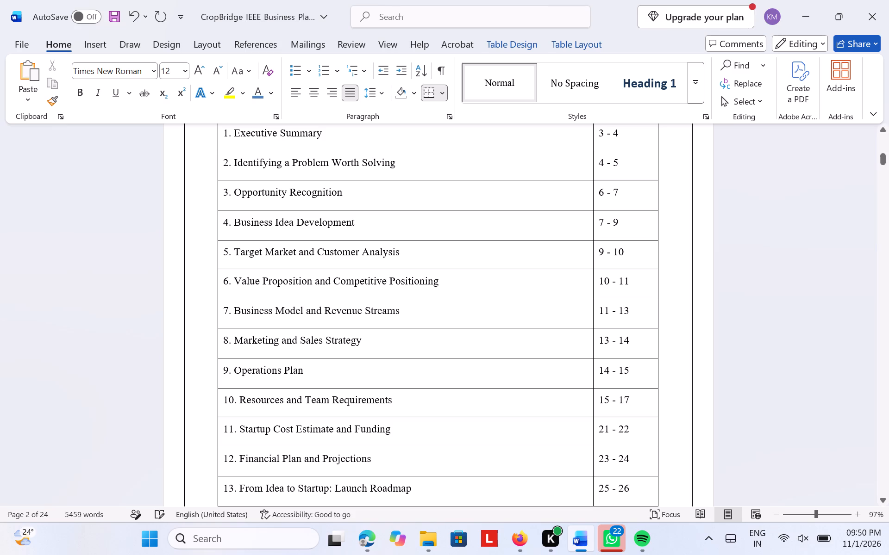
Set the contents table's page range for 11. Startup Cost Estimate and Funding to 17 – 18.
{"action": "left_click", "coordinate": [635, 429]}
{"action": "key", "text": "BackSpace"}
{"action": "key", "text": "BackSpace"}
{"action": "key", "text": "BackSpace"}
{"action": "key", "text": "BackSpace"}
{"action": "key", "text": "BackSpace"}
{"action": "key", "text": "BackSpace"}
{"action": "key", "text": "BackSpace"}
{"action": "type", "text": "17 -"}
{"action": "key", "text": "space"}
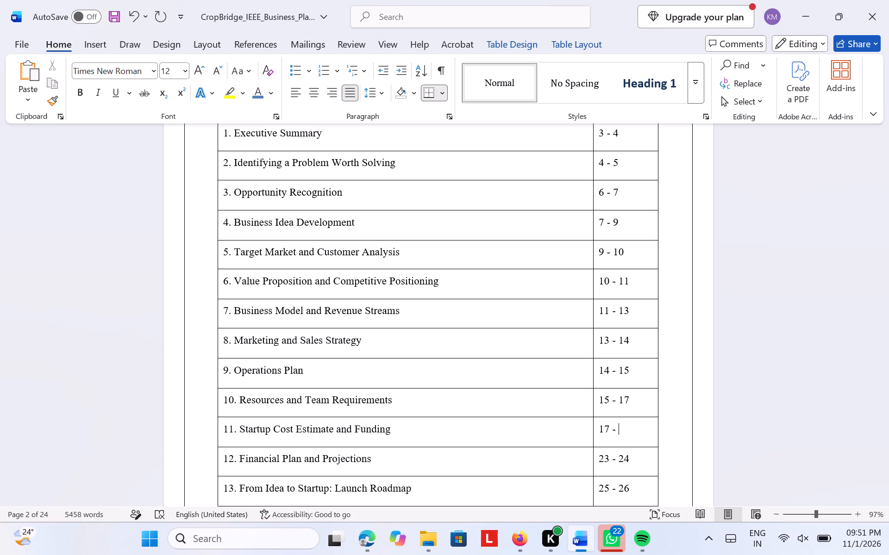
{"action": "type", "text": "18"}
{"action": "key", "text": "space"}
Set the contents table's page range for 12. Financial Plan and Projections to 18 - 19.
{"action": "left_click", "coordinate": [635, 465]}
{"action": "key", "text": "BackSpace"}
{"action": "key", "text": "BackSpace"}
{"action": "key", "text": "BackSpace"}
{"action": "key", "text": "BackSpace"}
{"action": "key", "text": "BackSpace"}
{"action": "key", "text": "BackSpace"}
{"action": "key", "text": "BackSpace"}
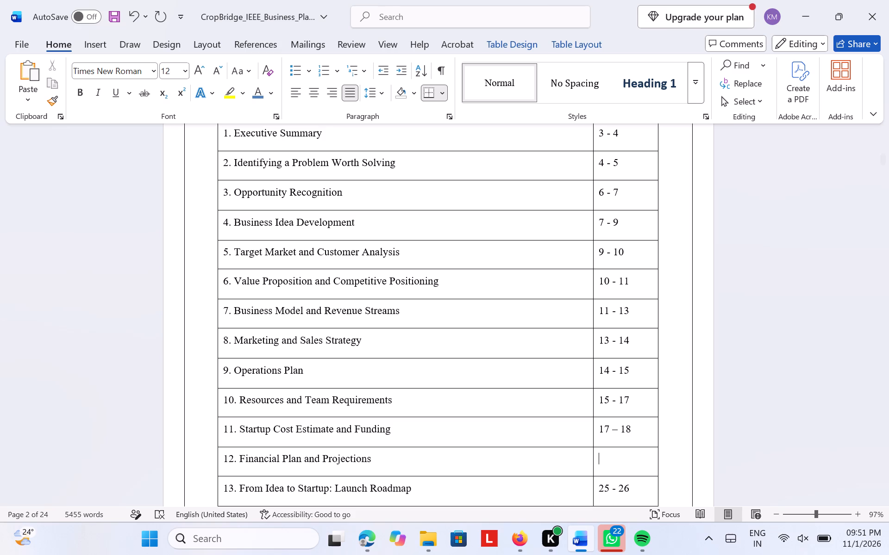
{"action": "key", "text": "1"}
{"action": "type", "text": "8 - 19"}
Set the contents table's page range for 13. From Idea to Startup: Launch Roadmap to 19 - 20.
{"action": "scroll", "coordinate": [645, 440], "scroll_direction": "down", "scroll_amount": 1}
{"action": "left_click", "coordinate": [636, 394]}
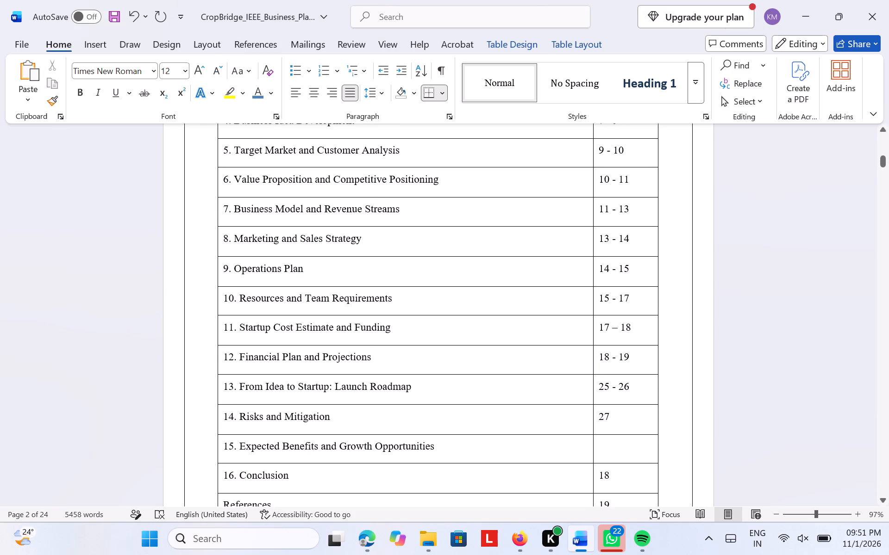
{"action": "key", "text": "BackSpace"}
{"action": "key", "text": "BackSpace"}
{"action": "key", "text": "BackSpace"}
{"action": "key", "text": "BackSpace"}
{"action": "key", "text": "BackSpace"}
{"action": "key", "text": "BackSpace"}
{"action": "key", "text": "BackSpace"}
{"action": "key", "text": "1"}
{"action": "key", "text": "0"}
{"action": "key", "text": "BackSpace"}
{"action": "type", "text": "9 -"}
{"action": "key", "text": "space"}
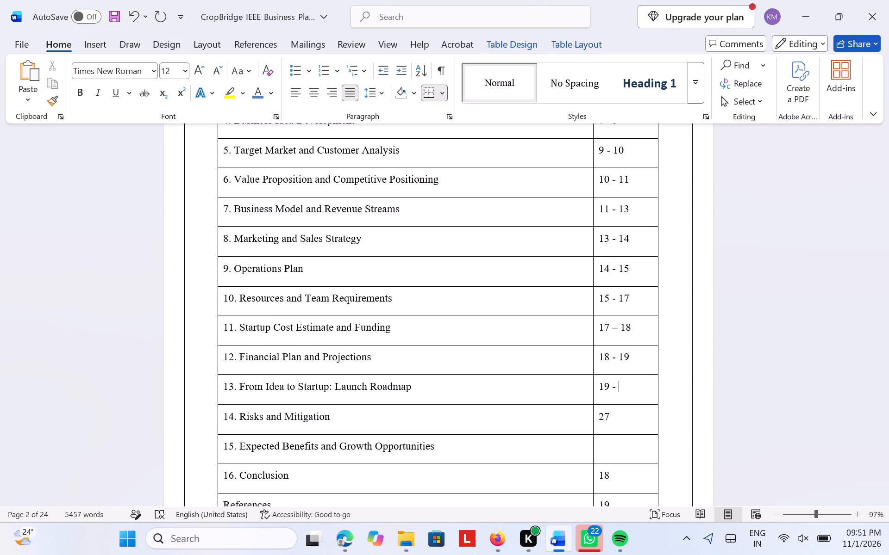
{"action": "type", "text": "20"}
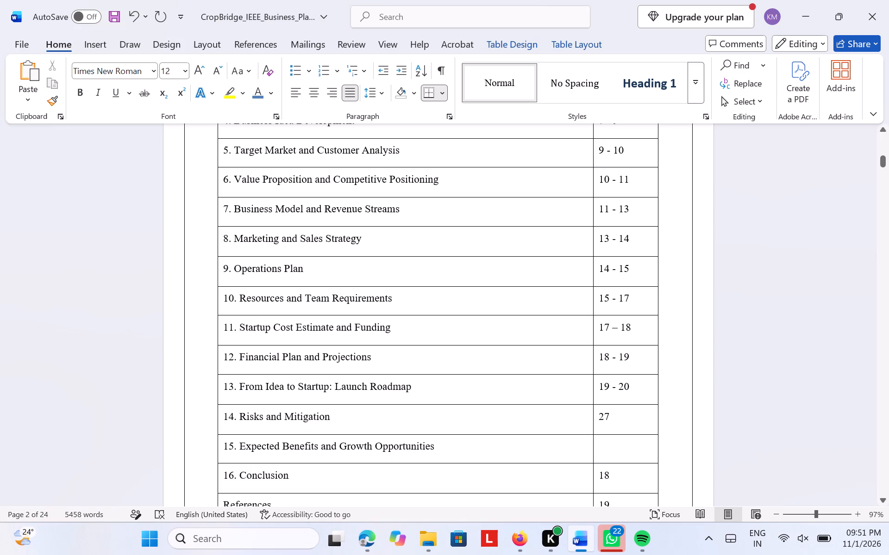
Set the contents table's page range for 14. Risks and Mitigation to 20 - 21.
{"action": "left_click", "coordinate": [627, 415]}
{"action": "key", "text": "BackSpace"}
{"action": "key", "text": "BackSpace"}
{"action": "key", "text": "BackSpace"}
{"action": "type", "text": "20"}
{"action": "key", "text": "space"}
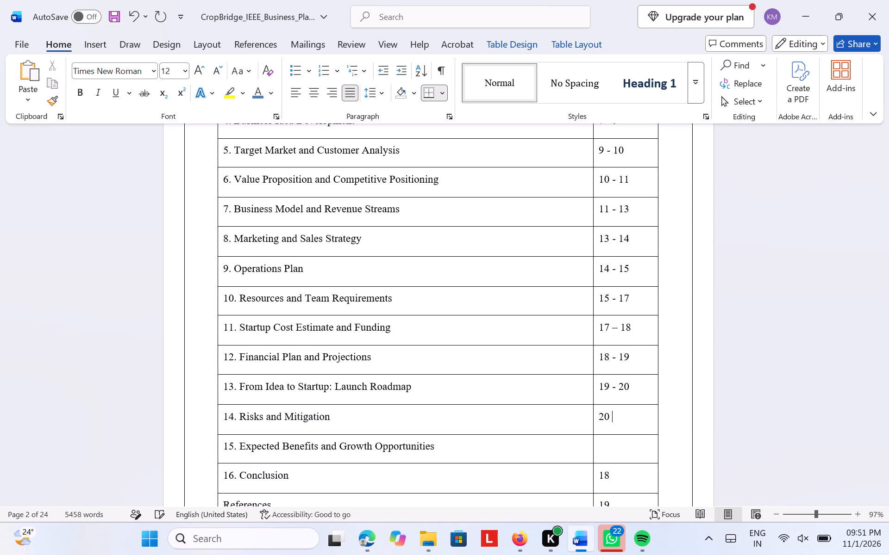
{"action": "type", "text": "-"}
{"action": "key", "text": "space"}
{"action": "type", "text": "21"}
Enter the page range 21- 22 for 15. Expected Benefits and Growth Opportunities in the contents table.
{"action": "left_click", "coordinate": [622, 449]}
{"action": "type", "text": "21-"}
{"action": "key", "text": "space"}
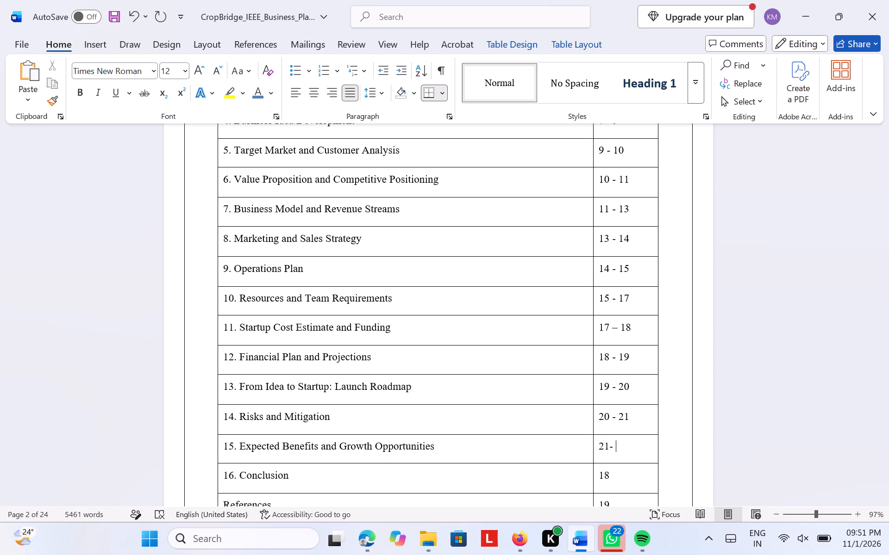
{"action": "type", "text": "22"}
Set the contents table's page number for 16. Conclusion to 23.
{"action": "left_click", "coordinate": [622, 473]}
{"action": "key", "text": "BackSpace"}
{"action": "key", "text": "BackSpace"}
{"action": "key", "text": "BackSpace"}
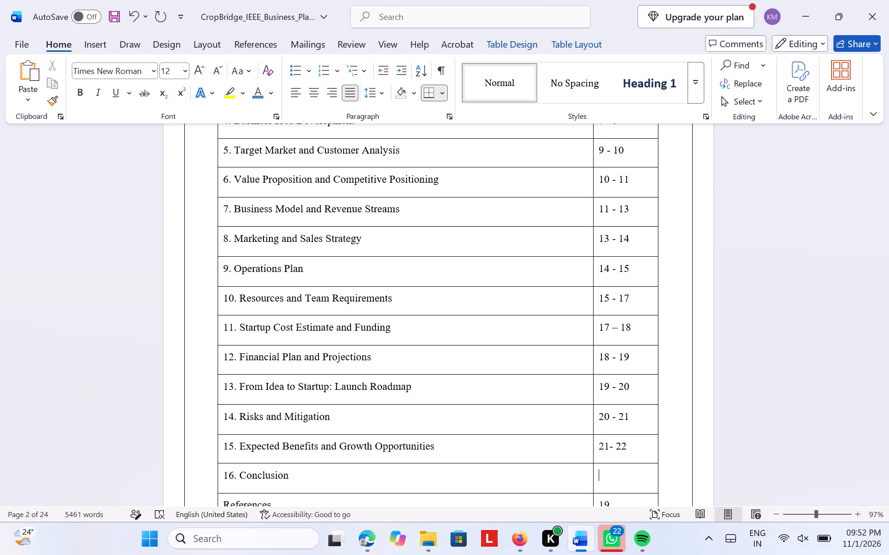
{"action": "type", "text": "23"}
Set the contents table's page number for References to 24.
{"action": "scroll", "coordinate": [622, 427], "scroll_direction": "down", "scroll_amount": 1}
{"action": "left_click", "coordinate": [630, 397]}
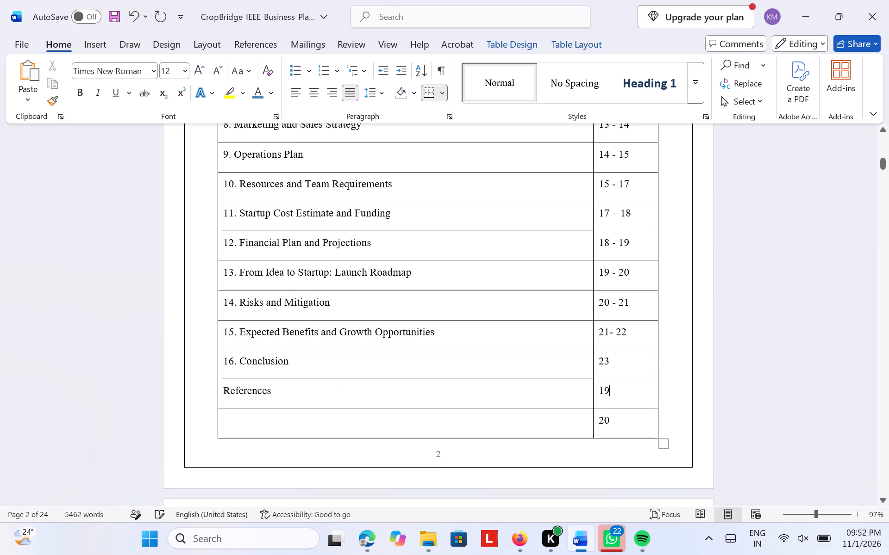
{"action": "key", "text": "BackSpace"}
{"action": "key", "text": "BackSpace"}
{"action": "type", "text": "24"}
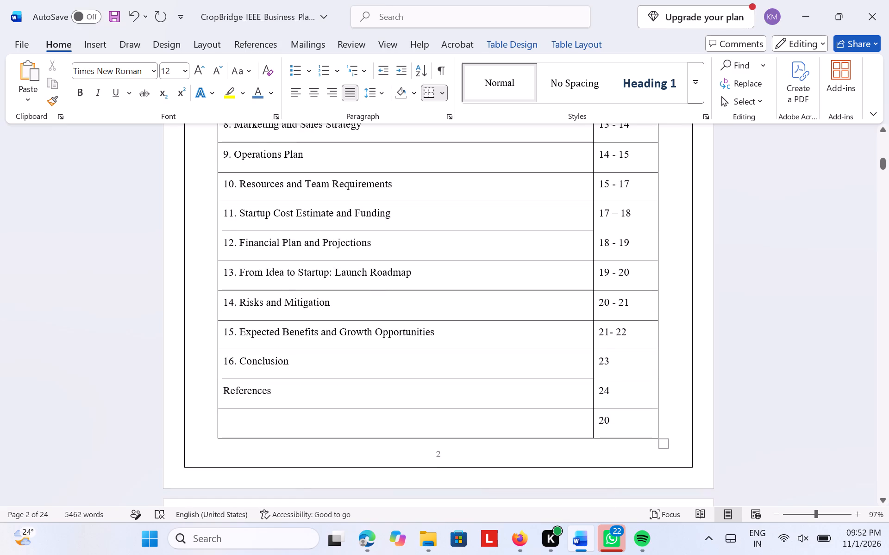
Clear the leftover page number in the untitled last row of the contents table and delete that row's cells.
{"action": "left_click", "coordinate": [628, 422]}
{"action": "key", "text": "BackSpace"}
{"action": "key", "text": "BackSpace"}
{"action": "key", "text": "BackSpace"}
{"action": "left_click_drag", "start_coordinate": [631, 414], "coordinate": [251, 438]}
{"action": "key", "text": "BackSpace"}
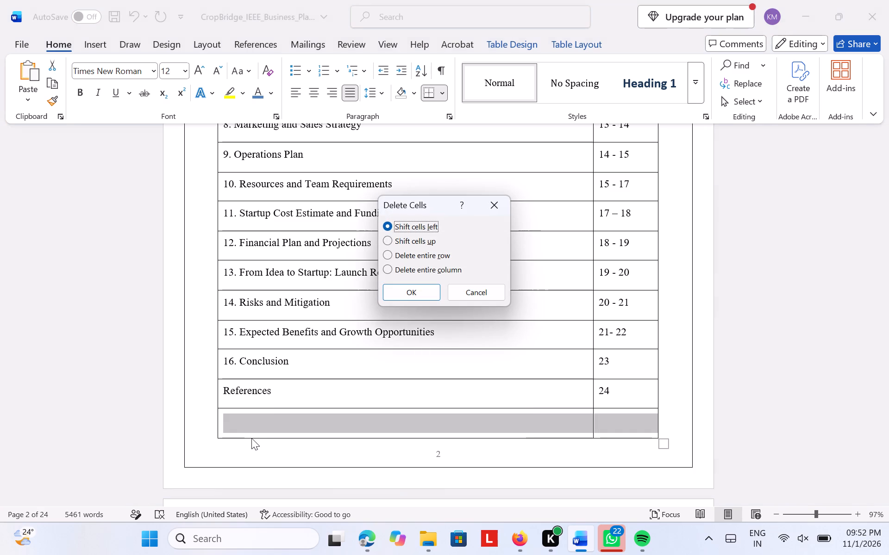
{"action": "left_click", "coordinate": [395, 290]}
Insert blank lines above the Business at a Glance heading on page 3 to push it onto the next page with its table.
{"action": "scroll", "coordinate": [438, 328], "scroll_direction": "up", "scroll_amount": 3}
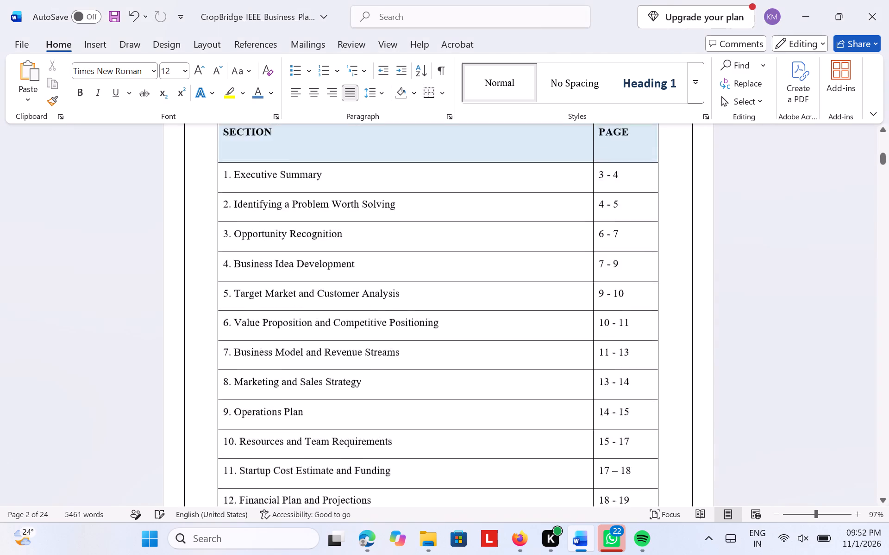
{"action": "scroll", "coordinate": [438, 328], "scroll_direction": "up", "scroll_amount": 2}
{"action": "scroll", "coordinate": [438, 328], "scroll_direction": "down", "scroll_amount": 6}
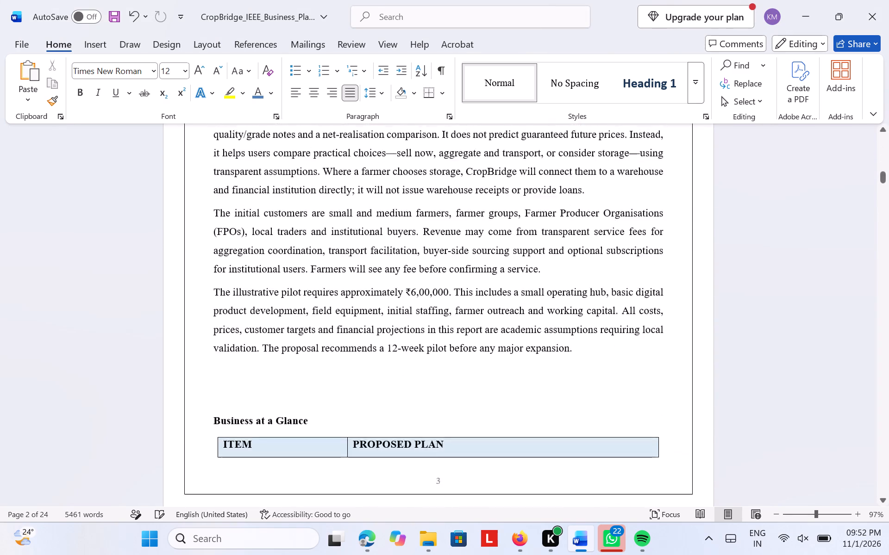
{"action": "scroll", "coordinate": [438, 328], "scroll_direction": "down", "scroll_amount": 1}
{"action": "scroll", "coordinate": [438, 328], "scroll_direction": "up", "scroll_amount": 1}
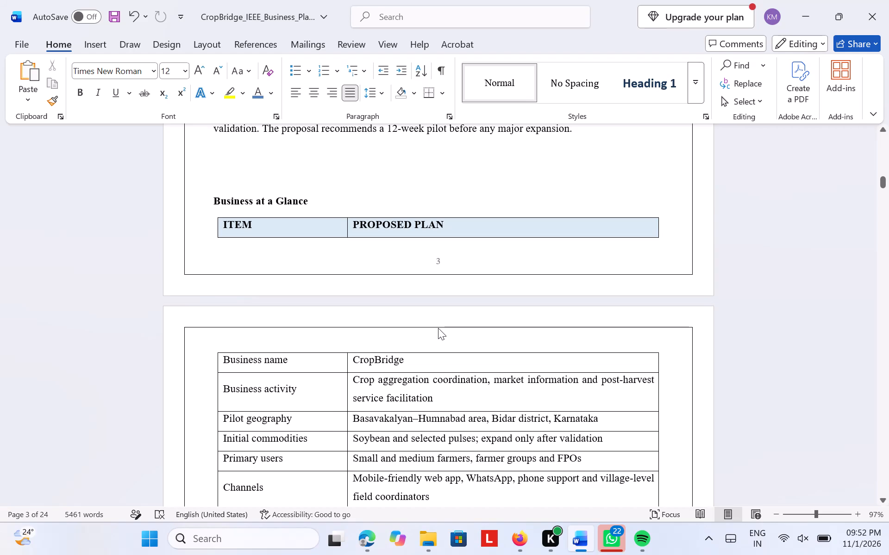
{"action": "scroll", "coordinate": [438, 328], "scroll_direction": "down", "scroll_amount": 4}
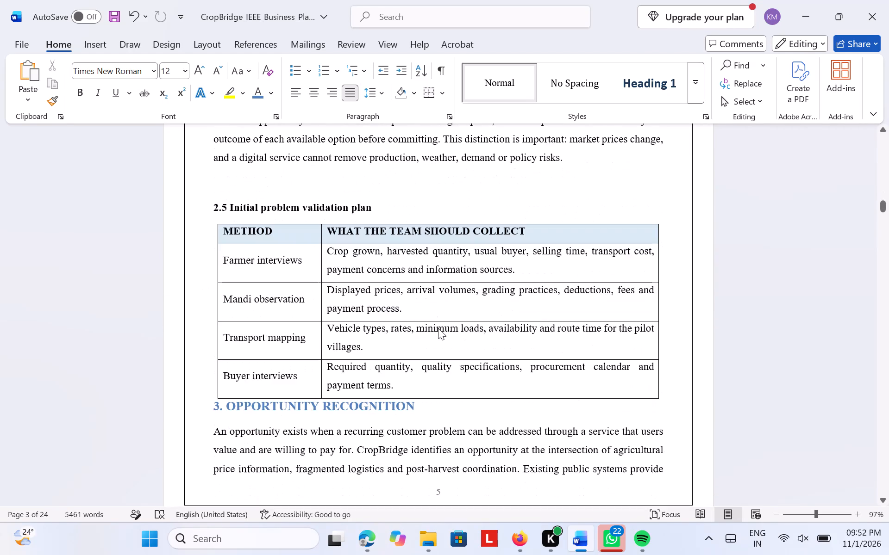
{"action": "scroll", "coordinate": [438, 328], "scroll_direction": "up", "scroll_amount": 5}
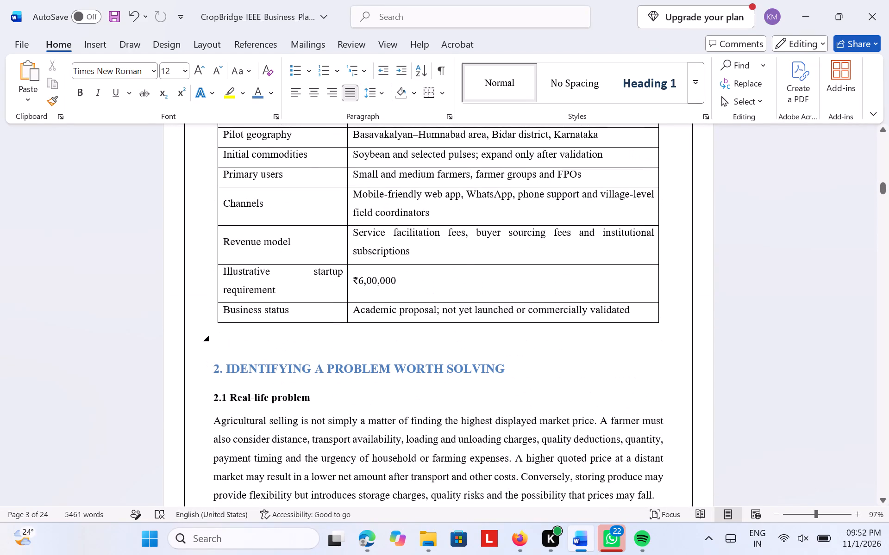
{"action": "scroll", "coordinate": [305, 314], "scroll_direction": "up", "scroll_amount": 5}
{"action": "left_click", "coordinate": [218, 425]}
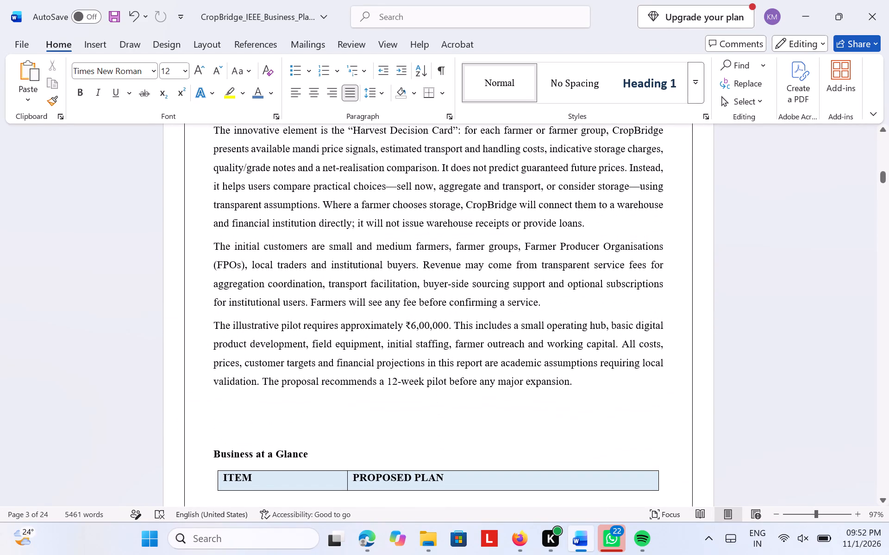
{"action": "key", "text": "Return"}
{"action": "key", "text": "BackSpace"}
{"action": "key", "text": "BackSpace"}
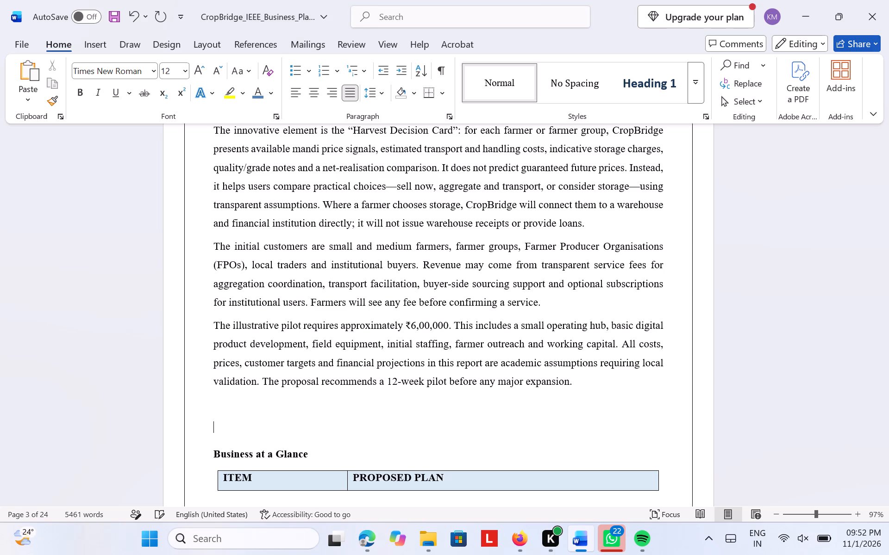
{"action": "key", "text": "Return"}
{"action": "key", "text": "Return"}
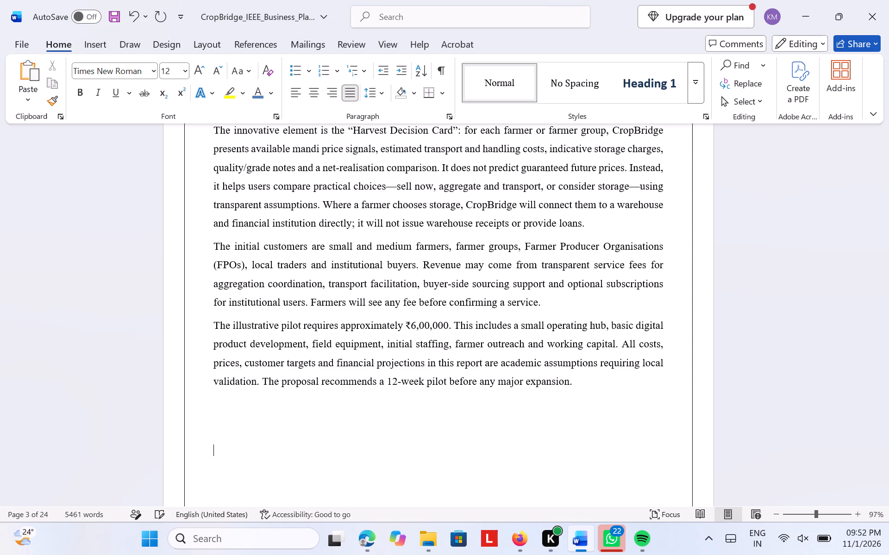
Remove the blank line between the section 2.4 paragraph and the 2.5 Initial problem validation plan heading.
{"action": "scroll", "coordinate": [268, 428], "scroll_direction": "down", "scroll_amount": 7}
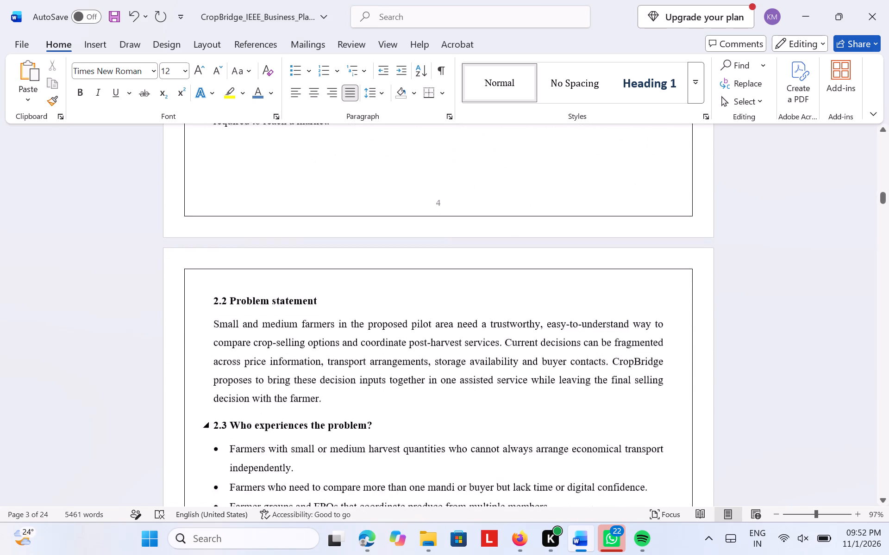
{"action": "scroll", "coordinate": [268, 428], "scroll_direction": "down", "scroll_amount": 2}
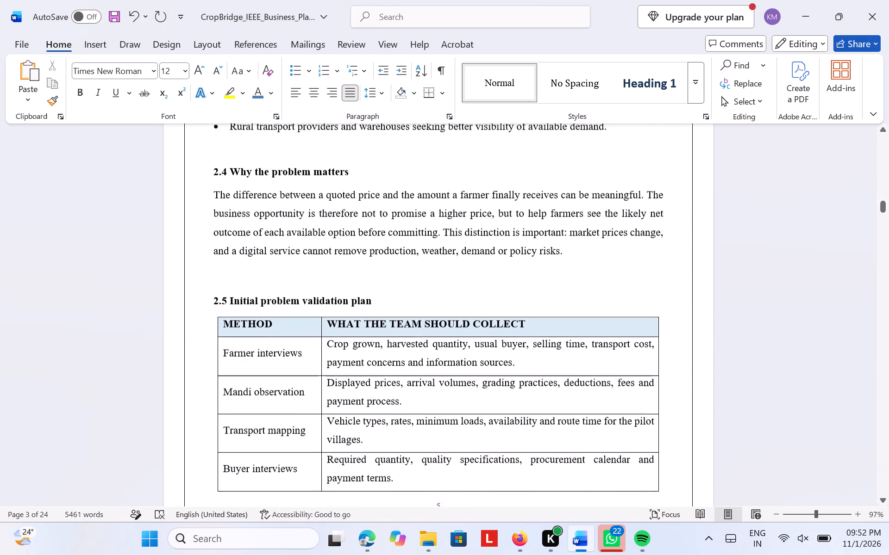
{"action": "scroll", "coordinate": [268, 428], "scroll_direction": "down", "scroll_amount": 1}
{"action": "left_click", "coordinate": [250, 250]}
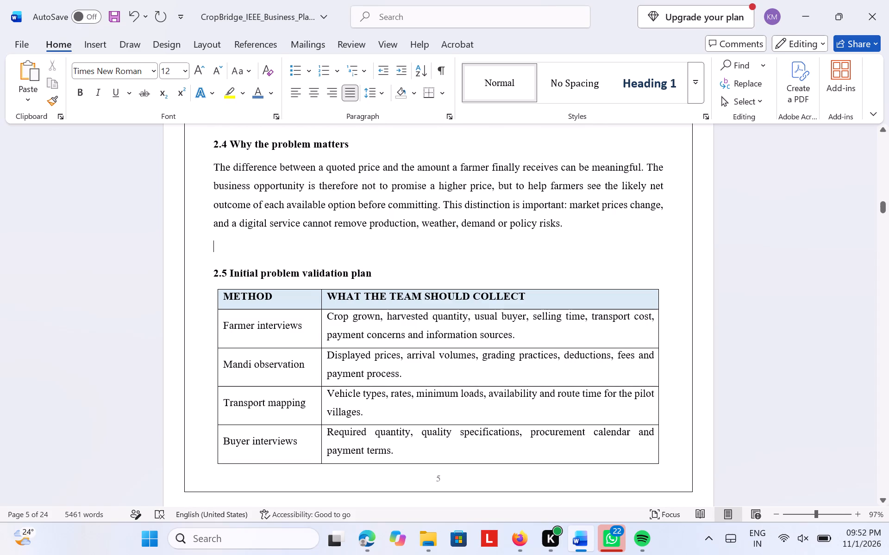
{"action": "key", "text": "BackSpace"}
{"action": "scroll", "coordinate": [239, 313], "scroll_direction": "up", "scroll_amount": 1}
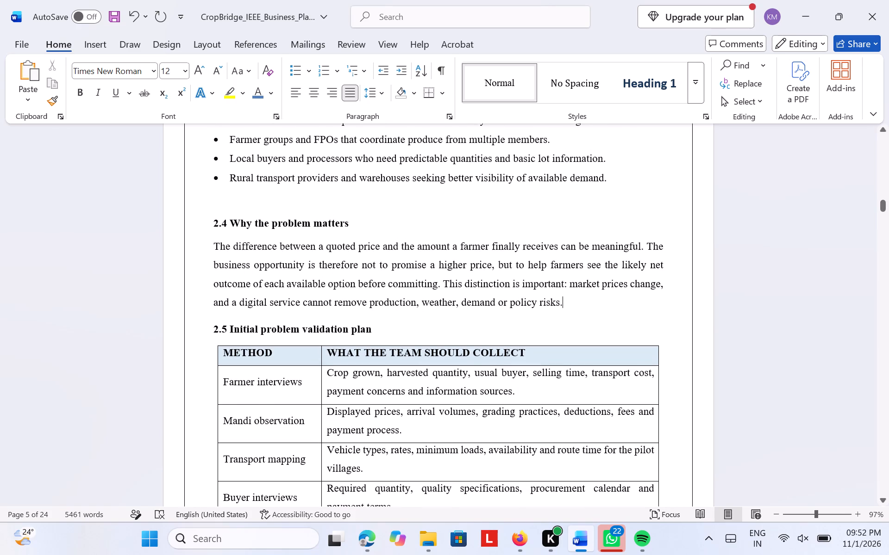
Examine the page layout from the title page and contents table through section 3.2 for spacing and page breaks.
{"action": "scroll", "coordinate": [231, 203], "scroll_direction": "up", "scroll_amount": 5}
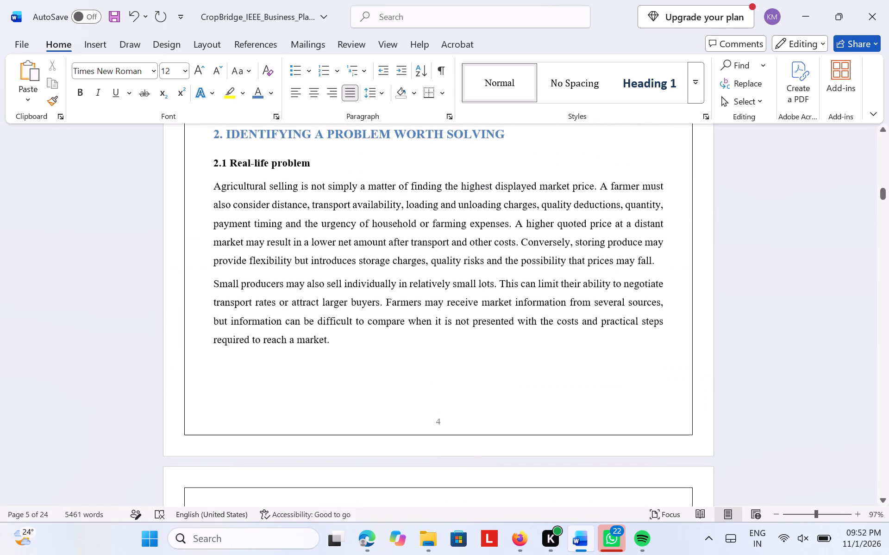
{"action": "left_click", "coordinate": [236, 409]}
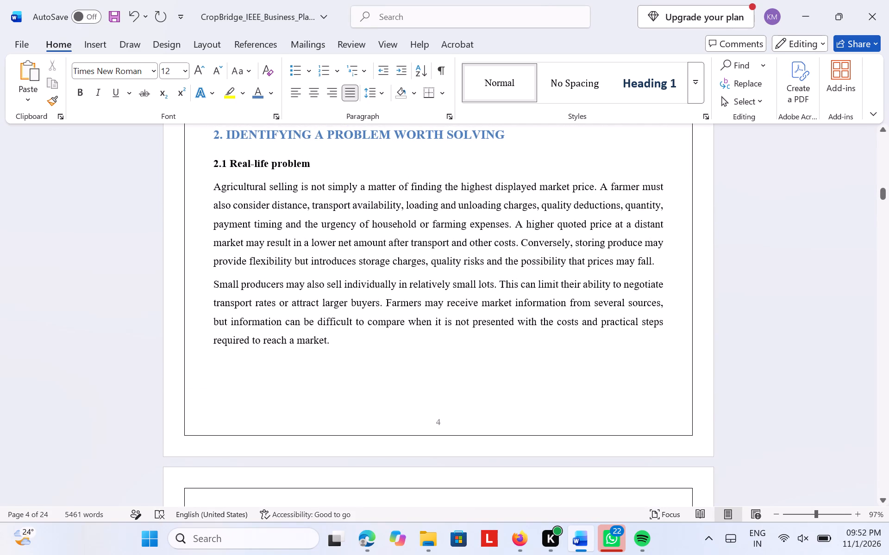
{"action": "left_click", "coordinate": [246, 399]}
{"action": "scroll", "coordinate": [341, 392], "scroll_direction": "down", "scroll_amount": 5}
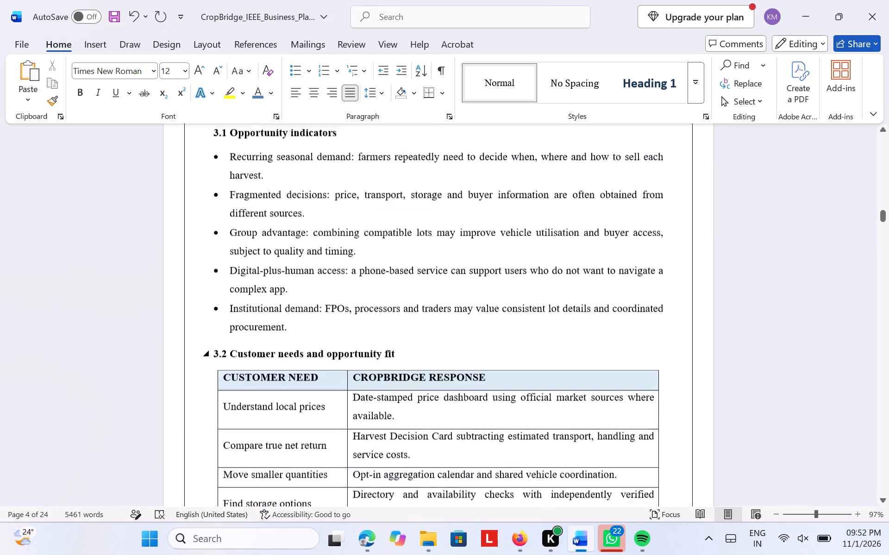
{"action": "scroll", "coordinate": [341, 392], "scroll_direction": "up", "scroll_amount": 9}
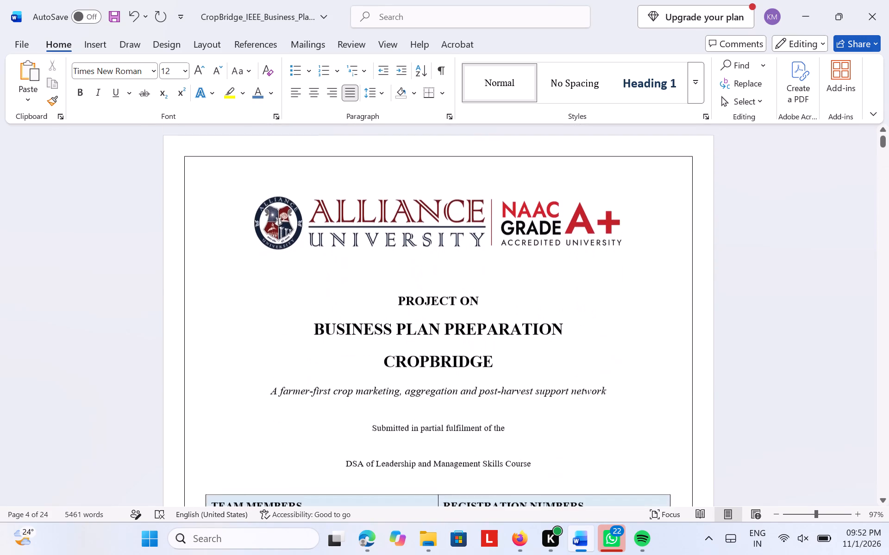
{"action": "scroll", "coordinate": [341, 392], "scroll_direction": "down", "scroll_amount": 4}
{"action": "scroll", "coordinate": [341, 392], "scroll_direction": "up", "scroll_amount": 1}
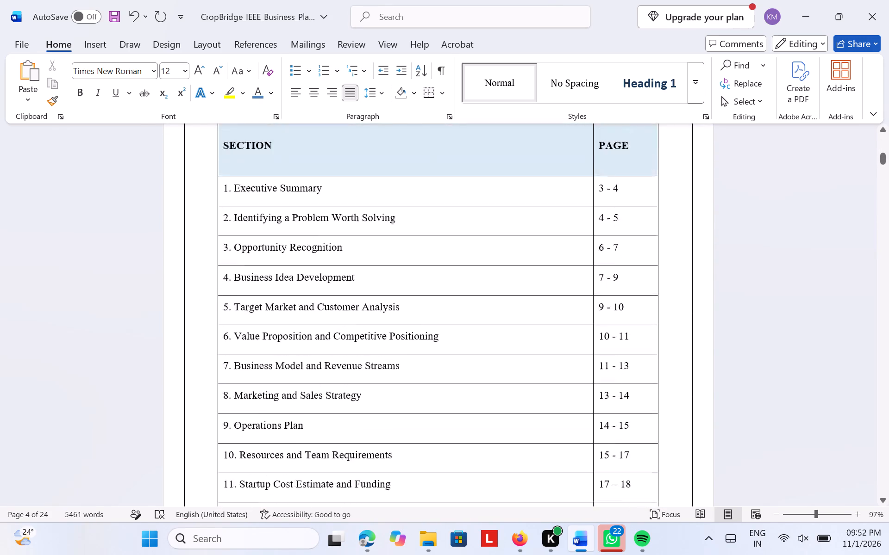
Remove the blank lines above the Business at a Glance heading so its table starts on page 3.
{"action": "scroll", "coordinate": [341, 392], "scroll_direction": "down", "scroll_amount": 4}
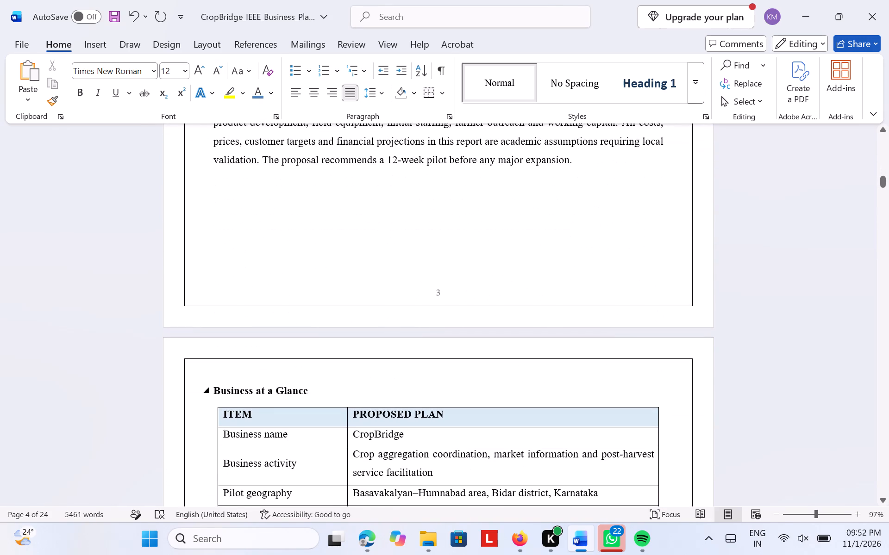
{"action": "left_click", "coordinate": [267, 288]}
{"action": "key", "text": "BackSpace"}
{"action": "key", "text": "BackSpace"}
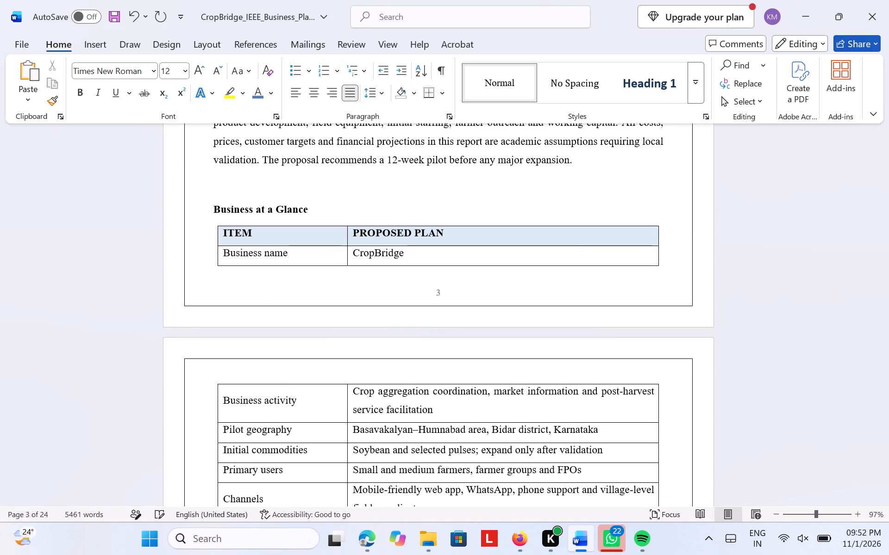
{"action": "key", "text": "BackSpace"}
Insert one blank line between the section 2.4 paragraph and the 2.5 Initial problem validation plan heading.
{"action": "scroll", "coordinate": [307, 331], "scroll_direction": "down", "scroll_amount": 2}
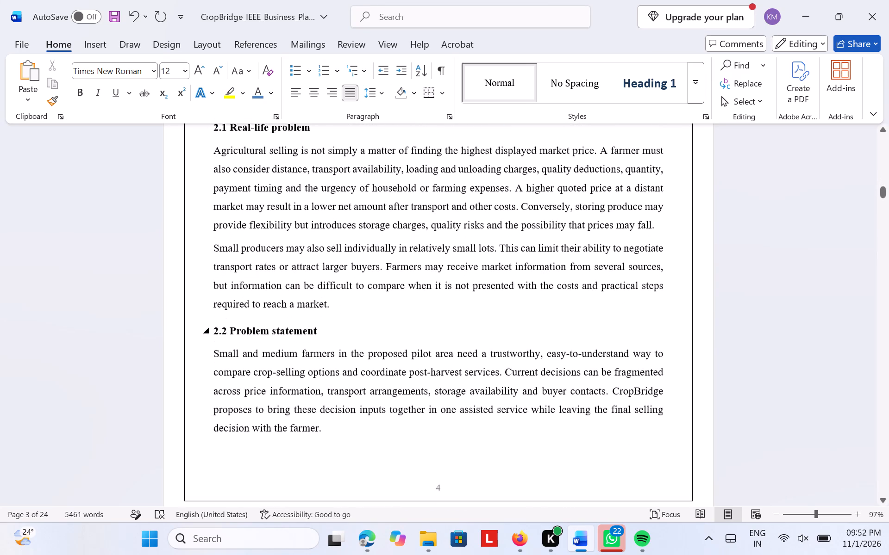
{"action": "scroll", "coordinate": [307, 331], "scroll_direction": "down", "scroll_amount": 3}
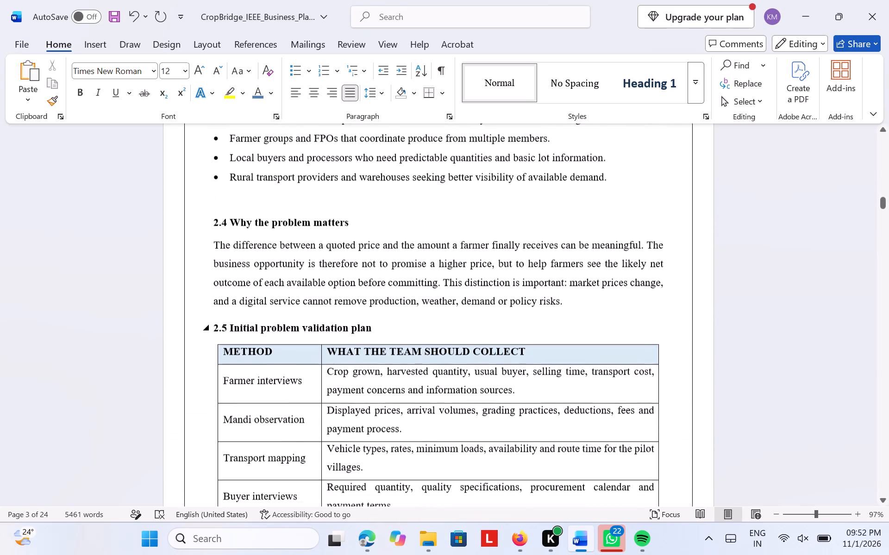
{"action": "left_click", "coordinate": [573, 288]}
{"action": "key", "text": "Return"}
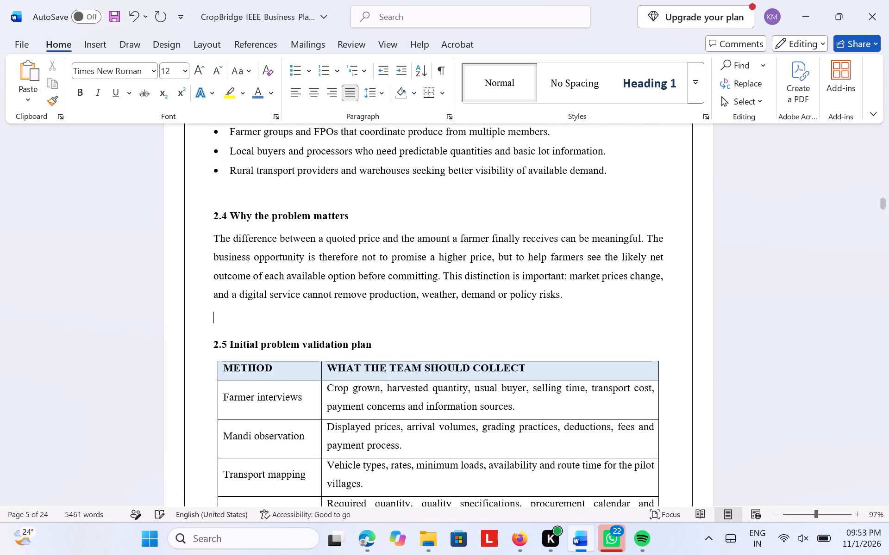
{"action": "key", "text": "Return"}
{"action": "key", "text": "BackSpace"}
Examine the page breaks and spacing from section 2.5 through the Harvest Decision Card table and section 4.3.
{"action": "scroll", "coordinate": [607, 326], "scroll_direction": "down", "scroll_amount": 3}
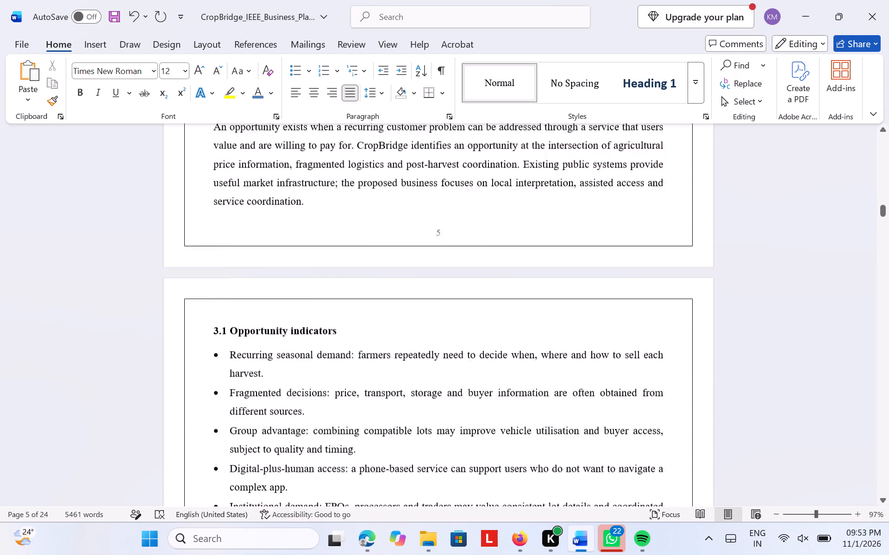
{"action": "scroll", "coordinate": [607, 326], "scroll_direction": "down", "scroll_amount": 3}
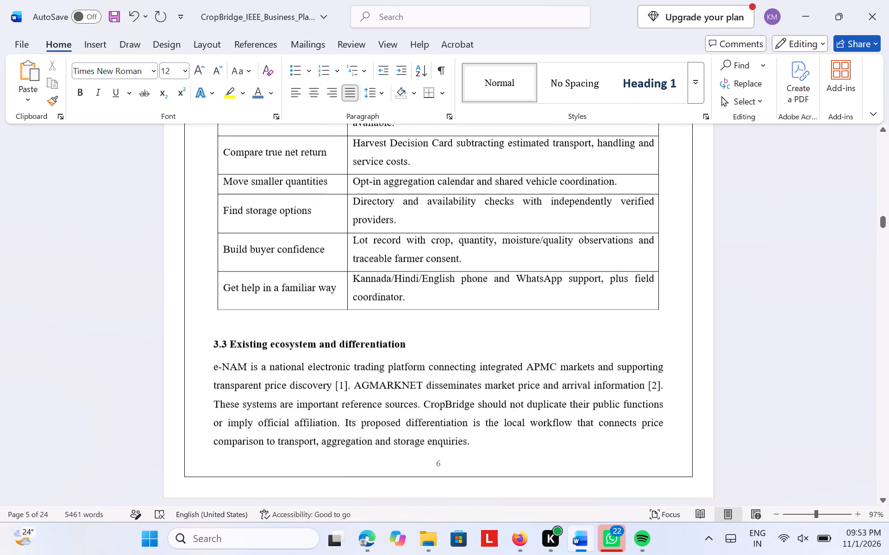
{"action": "scroll", "coordinate": [607, 326], "scroll_direction": "down", "scroll_amount": 2}
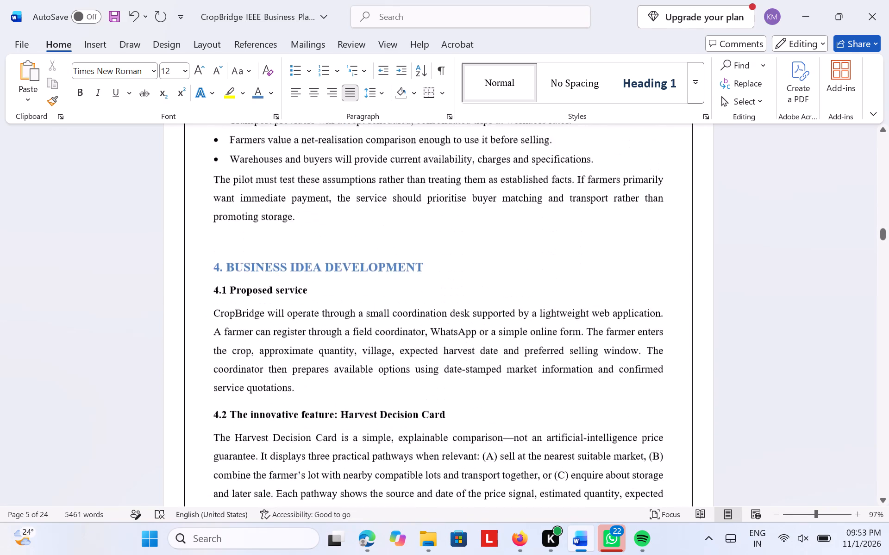
{"action": "scroll", "coordinate": [607, 326], "scroll_direction": "down", "scroll_amount": 2}
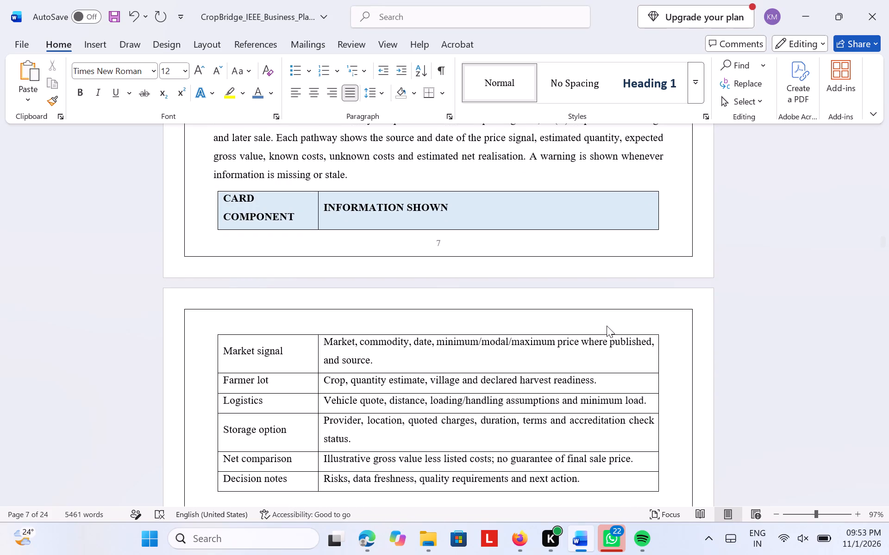
{"action": "scroll", "coordinate": [607, 326], "scroll_direction": "up", "scroll_amount": 5}
{"action": "scroll", "coordinate": [607, 326], "scroll_direction": "down", "scroll_amount": 1}
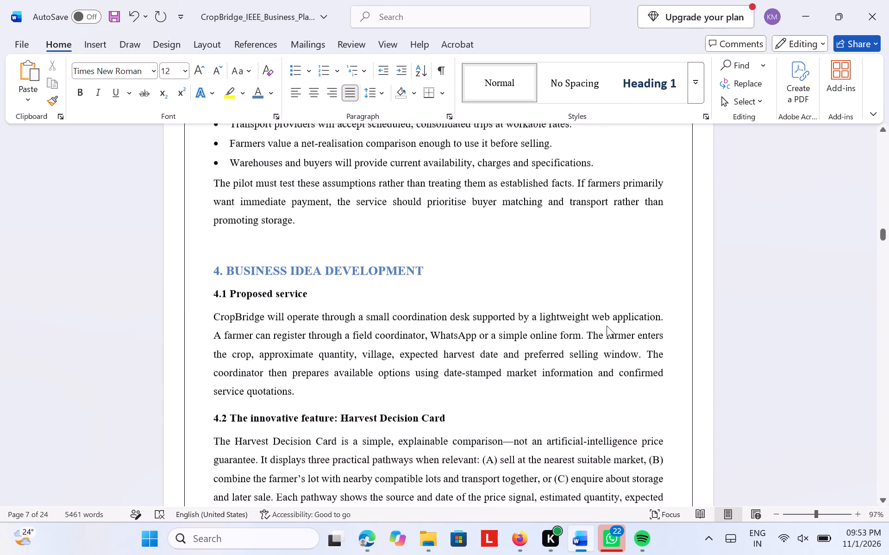
{"action": "scroll", "coordinate": [607, 326], "scroll_direction": "down", "scroll_amount": 1}
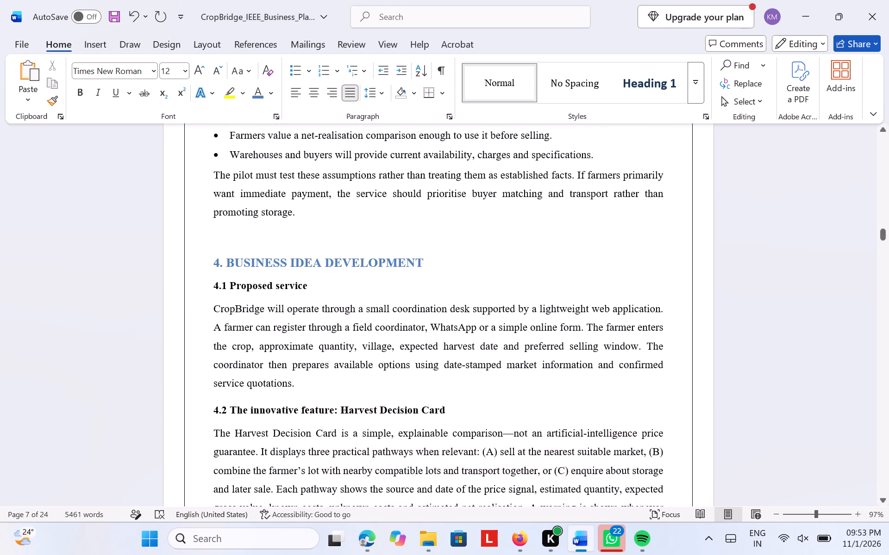
{"action": "scroll", "coordinate": [607, 326], "scroll_direction": "right", "scroll_amount": 1}
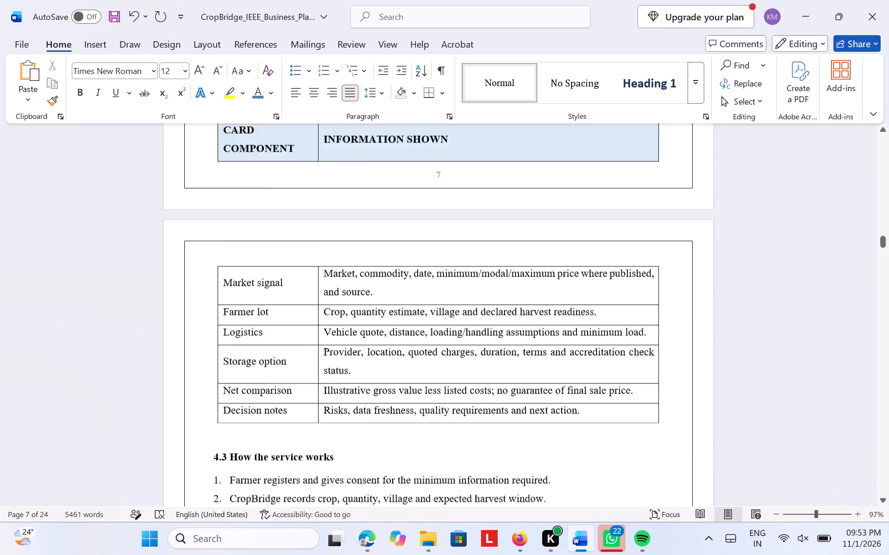
{"action": "scroll", "coordinate": [607, 326], "scroll_direction": "up", "scroll_amount": 11}
{"action": "scroll", "coordinate": [607, 326], "scroll_direction": "down", "scroll_amount": 5}
{"action": "scroll", "coordinate": [607, 326], "scroll_direction": "up", "scroll_amount": 3}
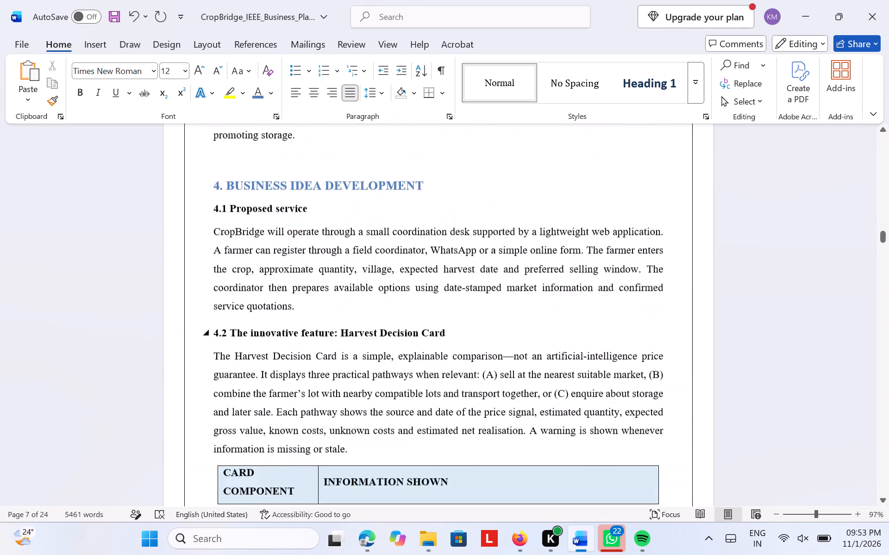
{"action": "scroll", "coordinate": [266, 214], "scroll_direction": "up", "scroll_amount": 3}
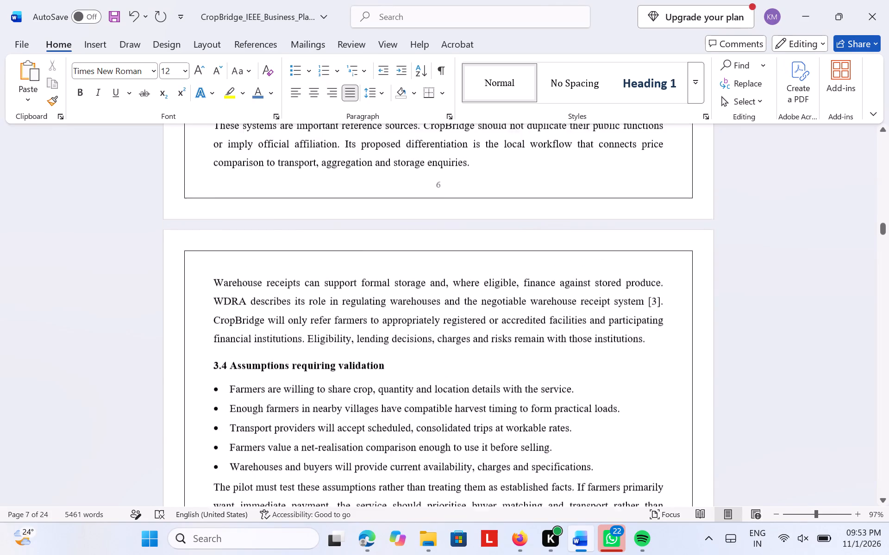
{"action": "scroll", "coordinate": [266, 214], "scroll_direction": "up", "scroll_amount": 4}
{"action": "scroll", "coordinate": [266, 214], "scroll_direction": "down", "scroll_amount": 1}
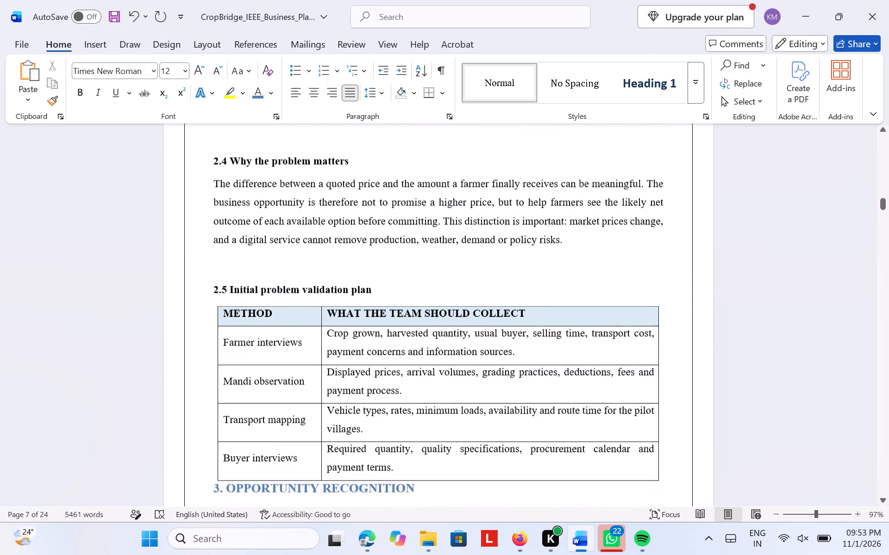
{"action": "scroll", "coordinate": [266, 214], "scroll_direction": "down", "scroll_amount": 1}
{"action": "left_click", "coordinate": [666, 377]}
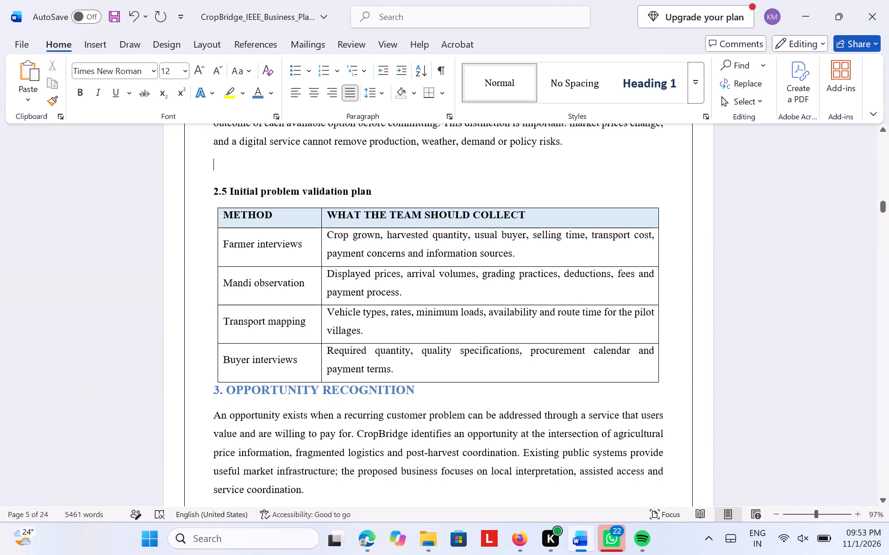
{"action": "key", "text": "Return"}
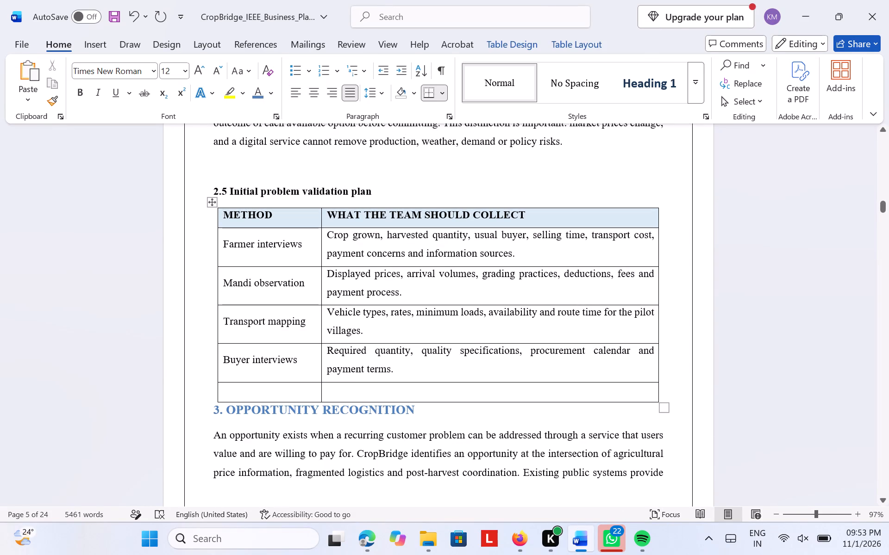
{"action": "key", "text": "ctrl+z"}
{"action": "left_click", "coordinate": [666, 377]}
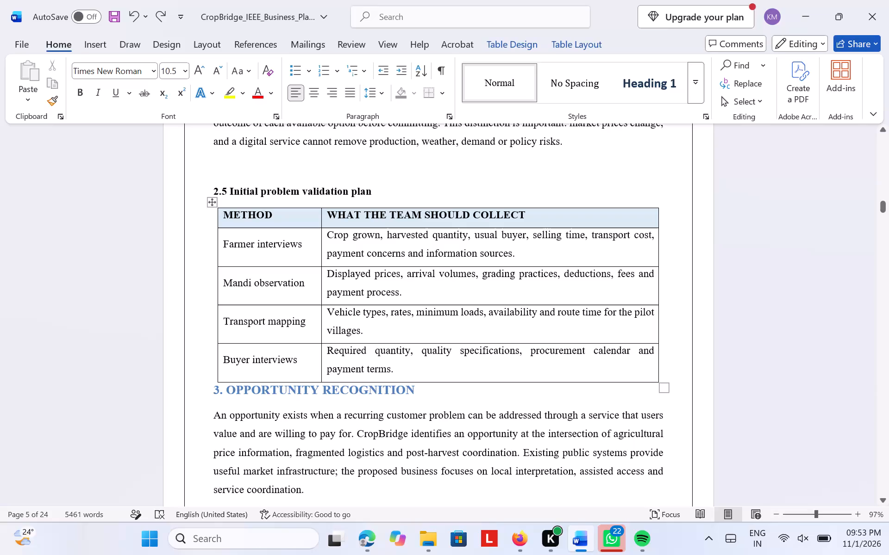
Insert a blank line between the 2.5 validation plan table and the 3. OPPORTUNITY RECOGNITION heading.
{"action": "left_click", "coordinate": [208, 394]}
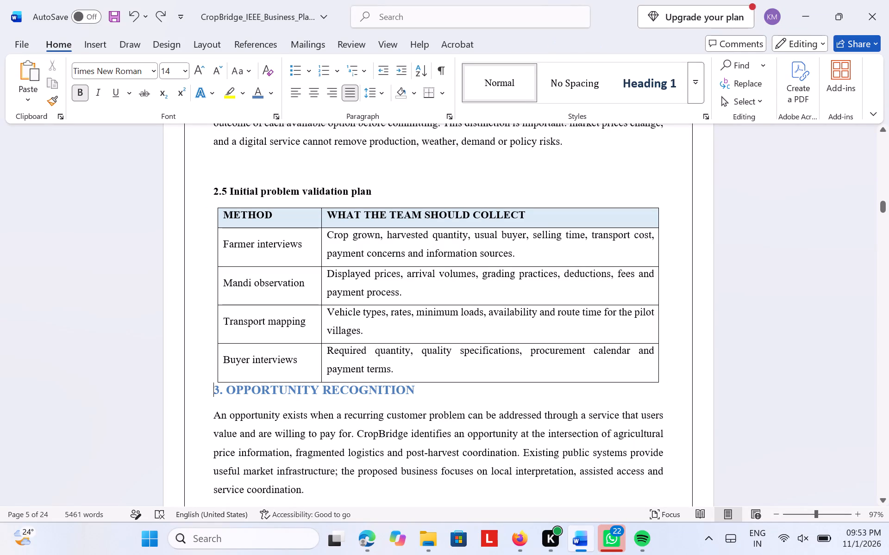
{"action": "key", "text": "Return"}
Examine the spacing and page breaks across sections 3 to 5 and back at Business at a Glance.
{"action": "scroll", "coordinate": [231, 392], "scroll_direction": "down", "scroll_amount": 3}
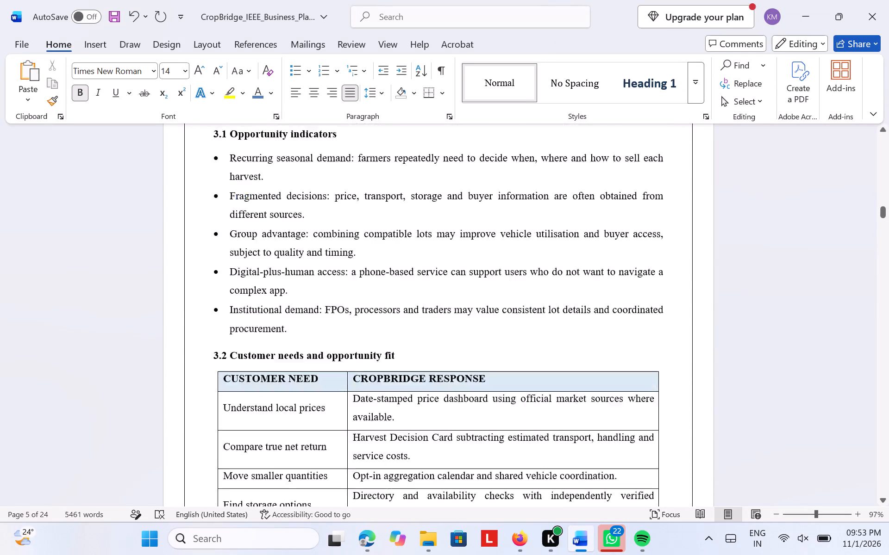
{"action": "scroll", "coordinate": [231, 392], "scroll_direction": "down", "scroll_amount": 4}
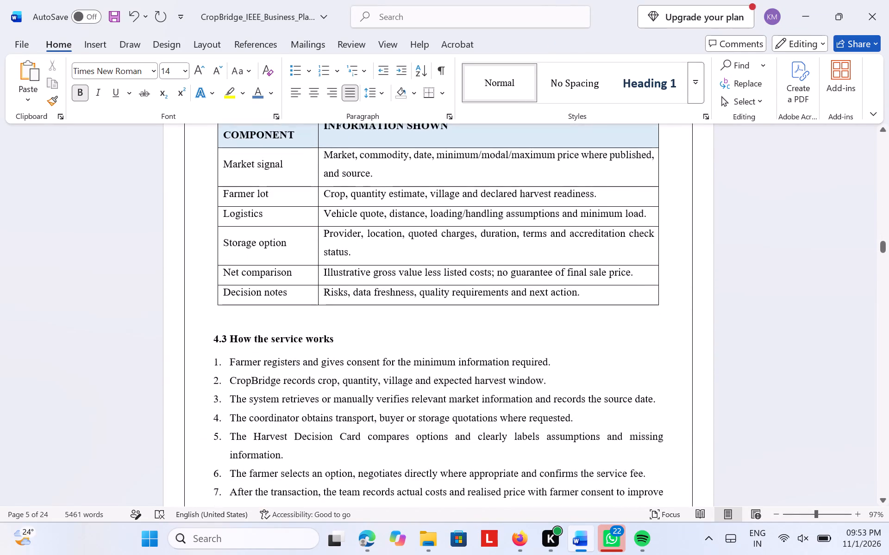
{"action": "scroll", "coordinate": [231, 392], "scroll_direction": "down", "scroll_amount": 3}
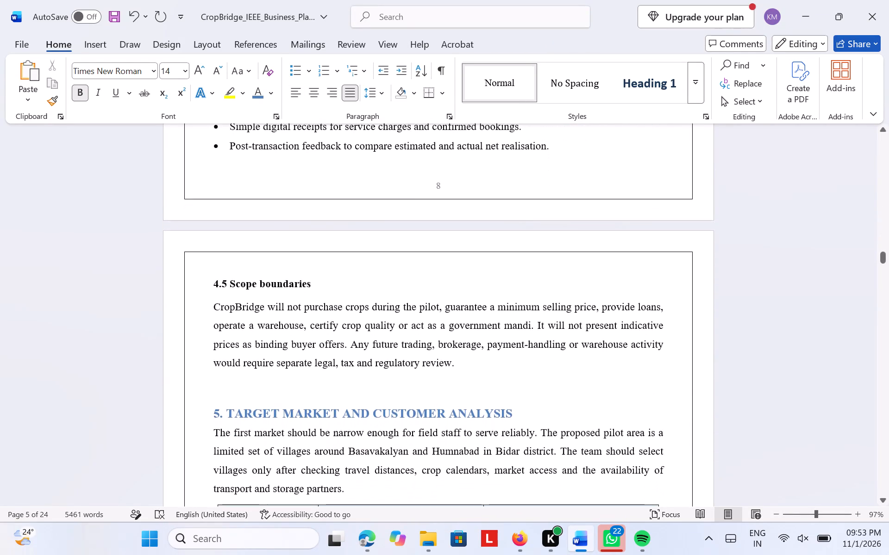
{"action": "scroll", "coordinate": [231, 392], "scroll_direction": "up", "scroll_amount": 19}
{"action": "scroll", "coordinate": [231, 392], "scroll_direction": "up", "scroll_amount": 9}
{"action": "scroll", "coordinate": [231, 392], "scroll_direction": "down", "scroll_amount": 1}
{"action": "scroll", "coordinate": [231, 392], "scroll_direction": "up", "scroll_amount": 1}
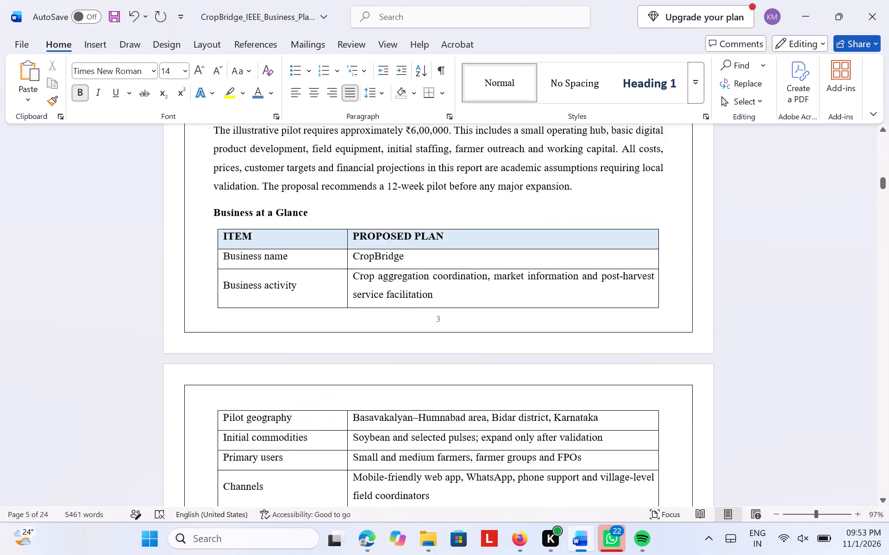
Insert four more blank lines above the 3. OPPORTUNITY RECOGNITION heading to push it onto page 6.
{"action": "scroll", "coordinate": [231, 392], "scroll_direction": "up", "scroll_amount": 5}
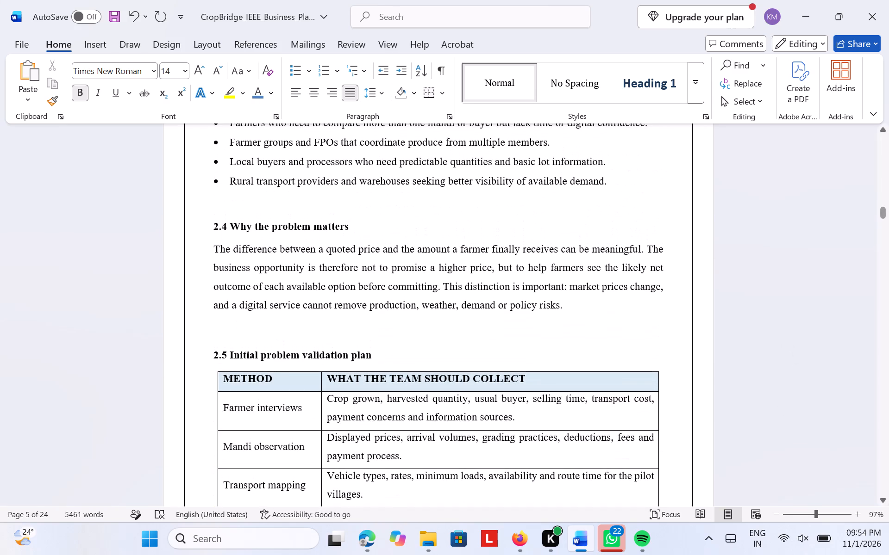
{"action": "scroll", "coordinate": [232, 354], "scroll_direction": "down", "scroll_amount": 3}
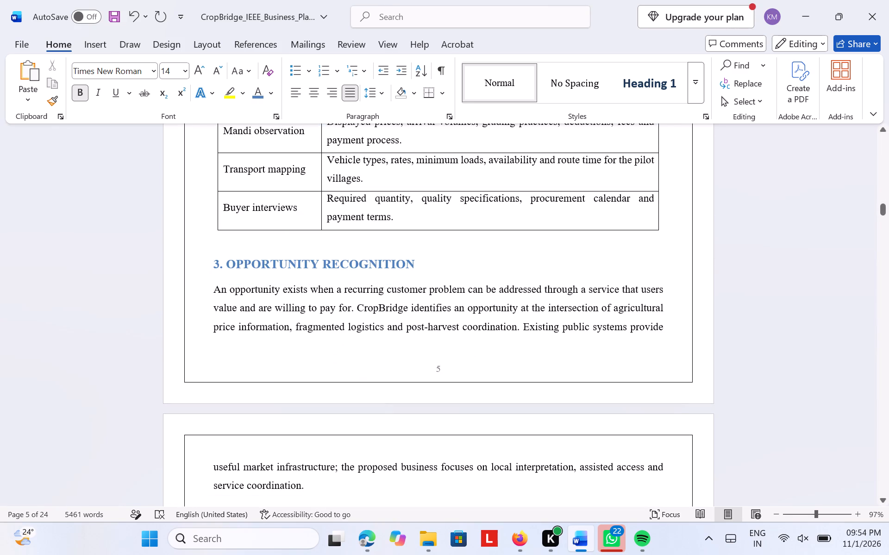
{"action": "left_click", "coordinate": [671, 228]}
{"action": "key", "text": "Down"}
{"action": "key", "text": "Return"}
{"action": "key", "text": "Return"}
{"action": "key", "text": "Return"}
{"action": "key", "text": "Return"}
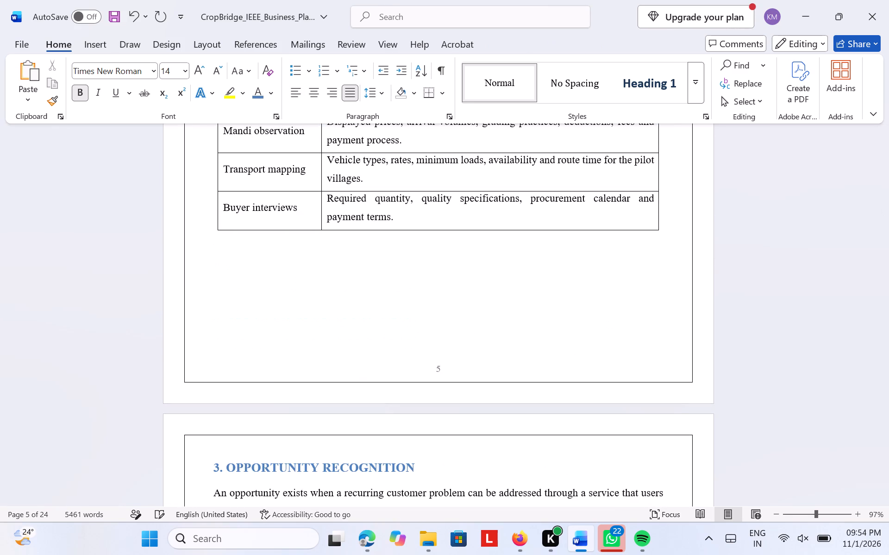
Examine the page breaks and spacing from the 3. OPPORTUNITY RECOGNITION heading through section 5.2 Customer research plan.
{"action": "scroll", "coordinate": [563, 210], "scroll_direction": "down", "scroll_amount": 3}
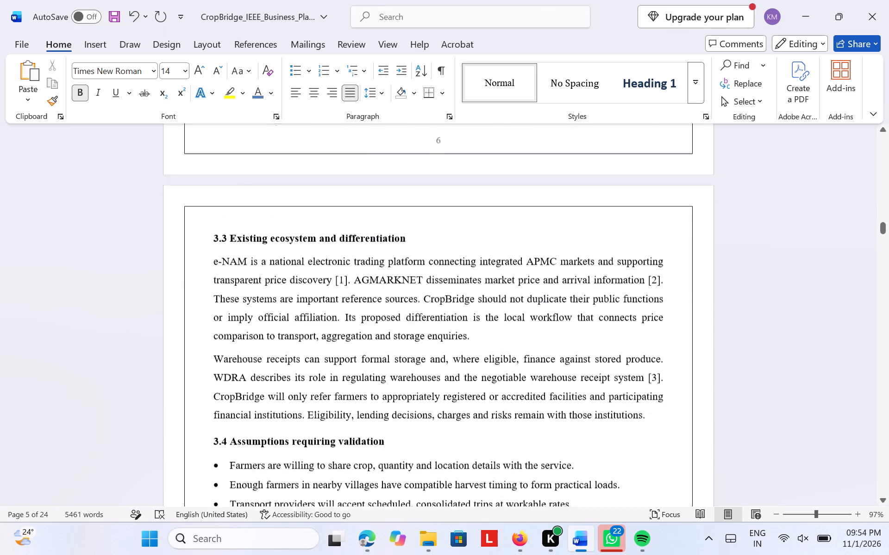
{"action": "scroll", "coordinate": [563, 210], "scroll_direction": "down", "scroll_amount": 2}
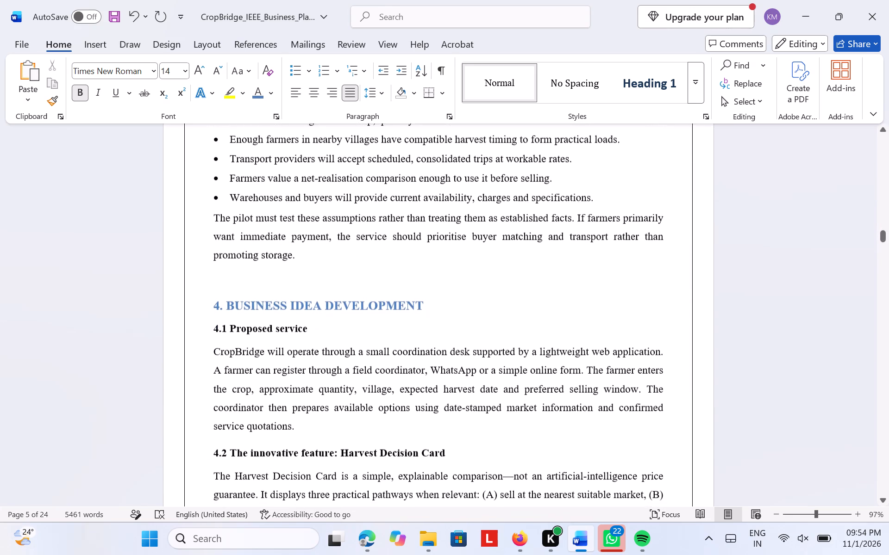
{"action": "scroll", "coordinate": [563, 210], "scroll_direction": "down", "scroll_amount": 2}
{"action": "scroll", "coordinate": [563, 210], "scroll_direction": "up", "scroll_amount": 1}
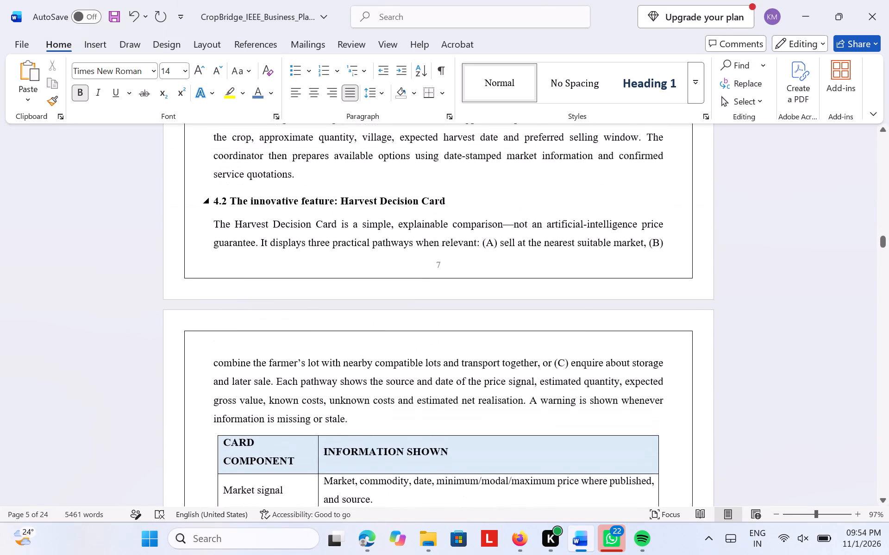
{"action": "scroll", "coordinate": [563, 210], "scroll_direction": "down", "scroll_amount": 3}
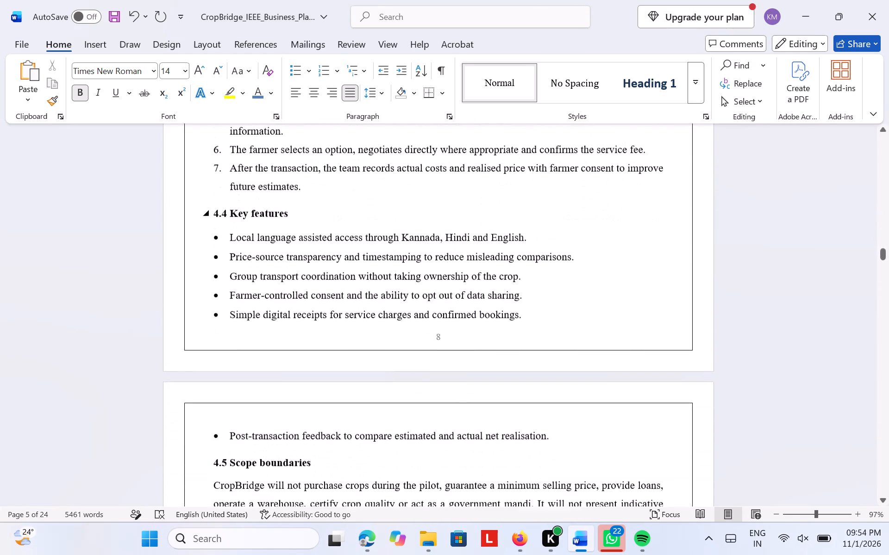
{"action": "scroll", "coordinate": [563, 210], "scroll_direction": "down", "scroll_amount": 1}
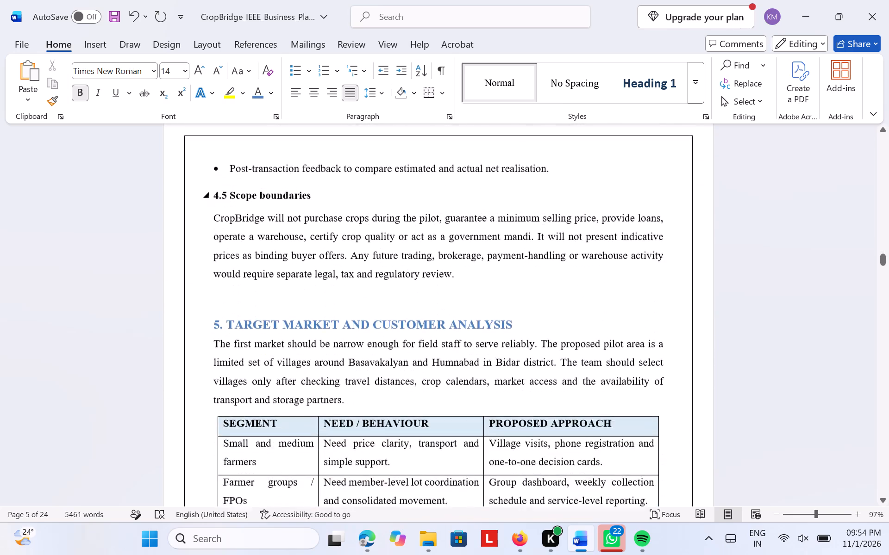
{"action": "scroll", "coordinate": [563, 210], "scroll_direction": "down", "scroll_amount": 3}
{"action": "scroll", "coordinate": [563, 210], "scroll_direction": "up", "scroll_amount": 1}
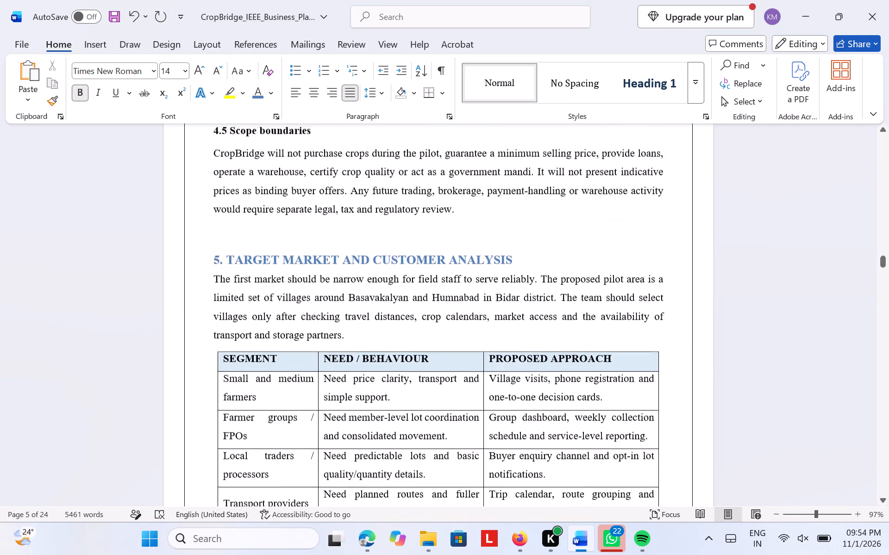
{"action": "scroll", "coordinate": [563, 210], "scroll_direction": "down", "scroll_amount": 2}
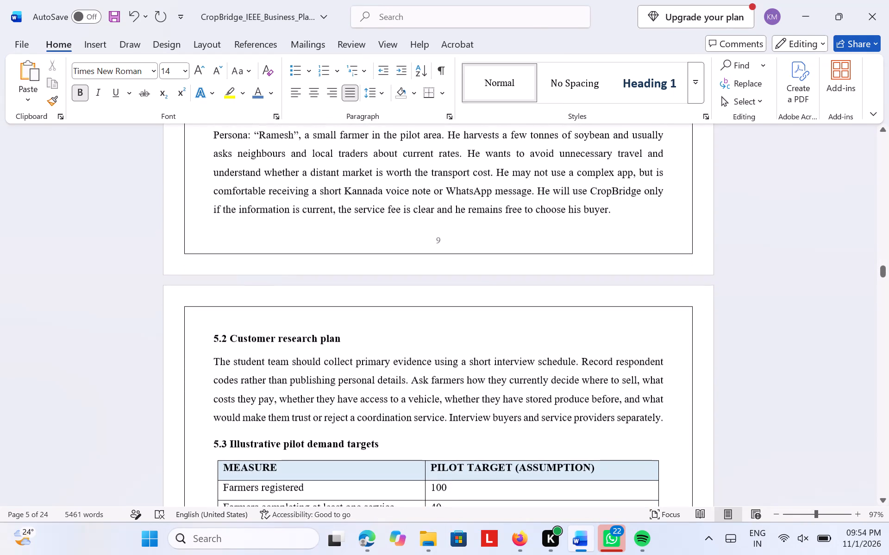
Examine the layout from the 5.3 pilot demand targets table through section 6 to the start of the section 7 revenue streams table.
{"action": "scroll", "coordinate": [563, 210], "scroll_direction": "down", "scroll_amount": 2}
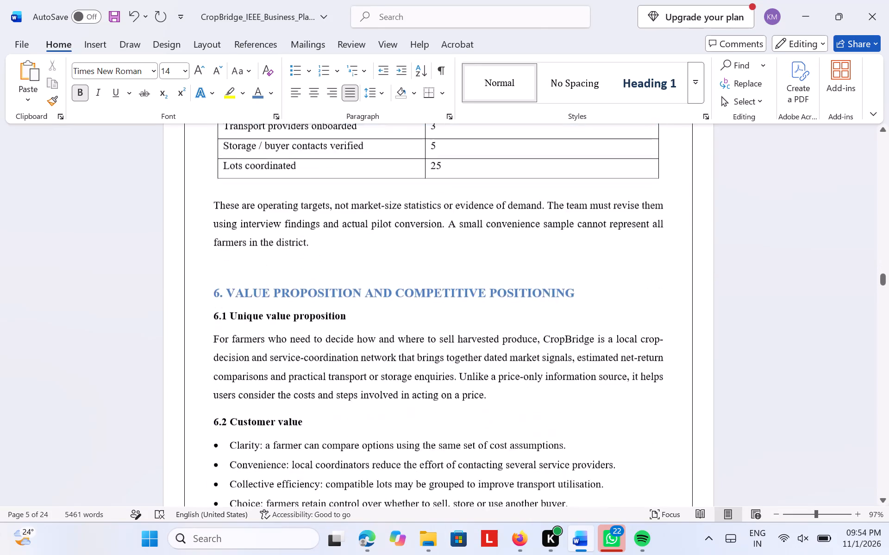
{"action": "scroll", "coordinate": [563, 210], "scroll_direction": "down", "scroll_amount": 1}
{"action": "scroll", "coordinate": [563, 210], "scroll_direction": "up", "scroll_amount": 2}
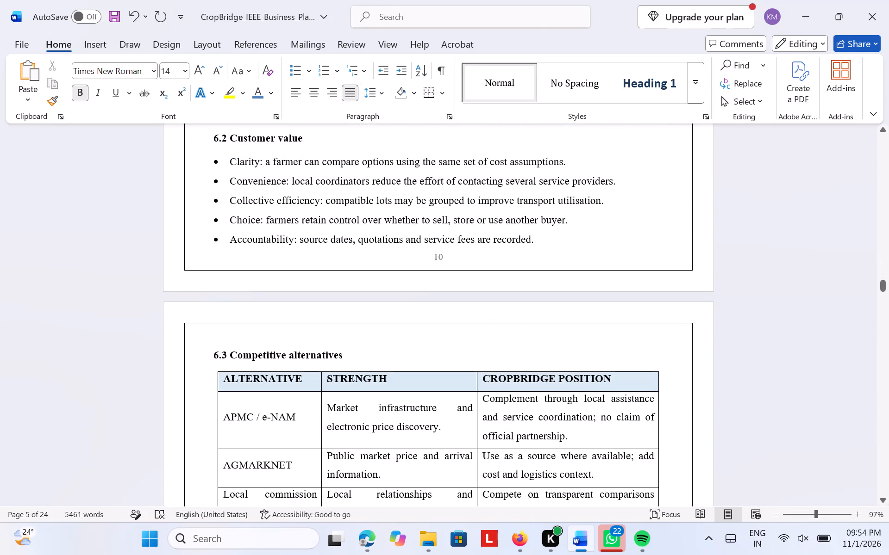
{"action": "scroll", "coordinate": [563, 210], "scroll_direction": "up", "scroll_amount": 1}
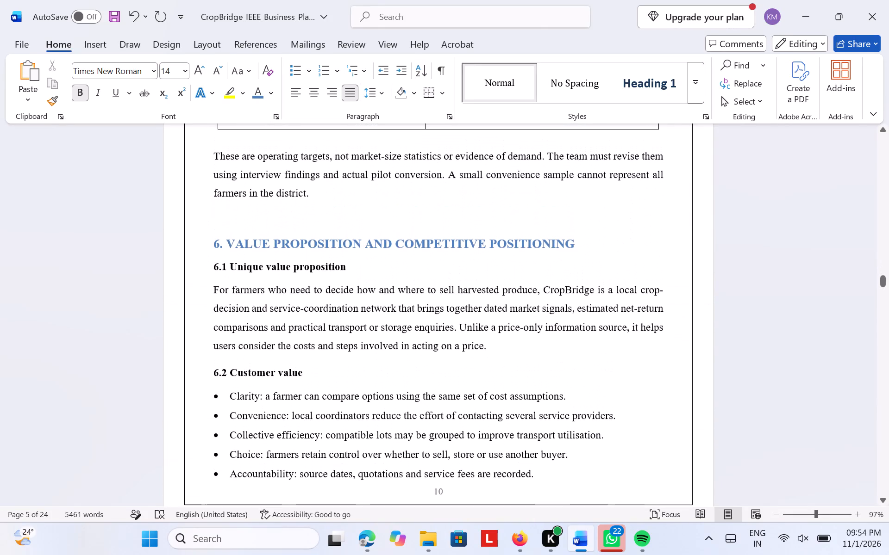
{"action": "scroll", "coordinate": [563, 210], "scroll_direction": "down", "scroll_amount": 2}
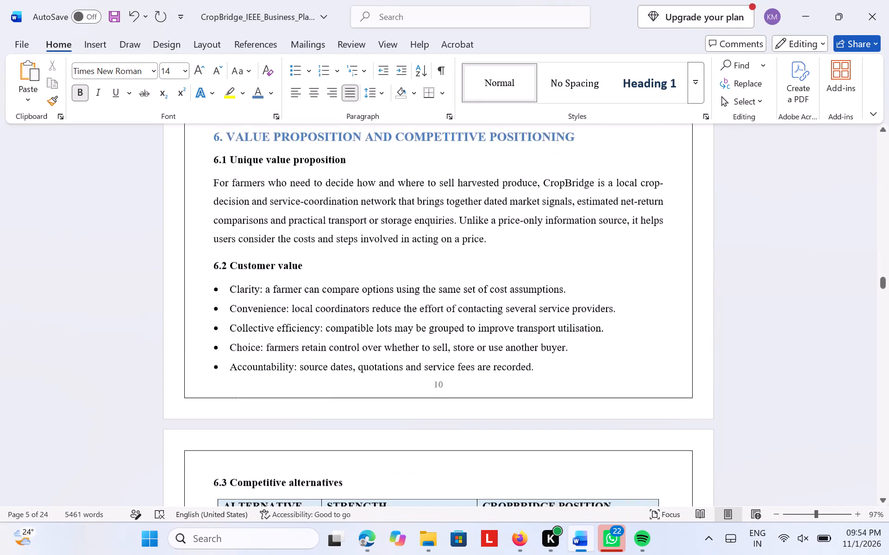
{"action": "scroll", "coordinate": [563, 210], "scroll_direction": "down", "scroll_amount": 1}
{"action": "scroll", "coordinate": [563, 210], "scroll_direction": "up", "scroll_amount": 1}
{"action": "scroll", "coordinate": [563, 210], "scroll_direction": "down", "scroll_amount": 4}
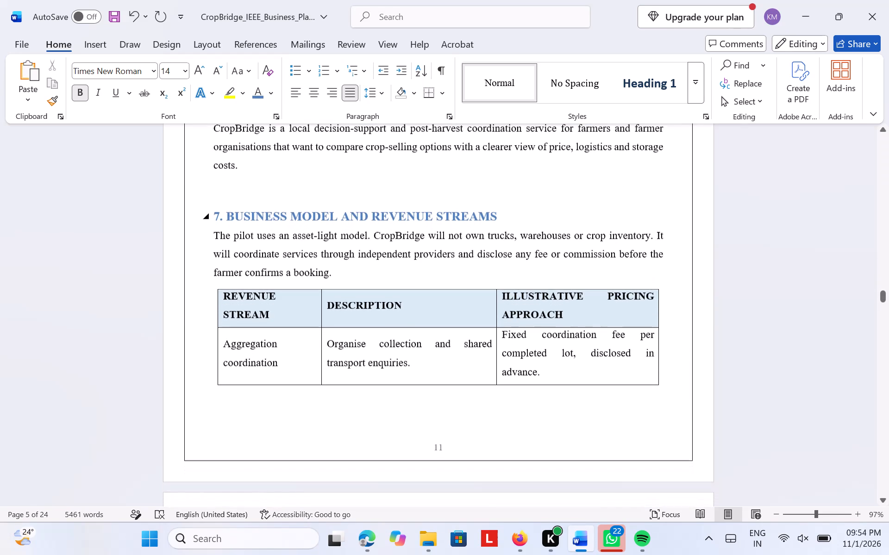
Examine the table splits and page breaks from the section 7 revenue streams table through 8.4 Marketing performance measures.
{"action": "scroll", "coordinate": [563, 210], "scroll_direction": "down", "scroll_amount": 3}
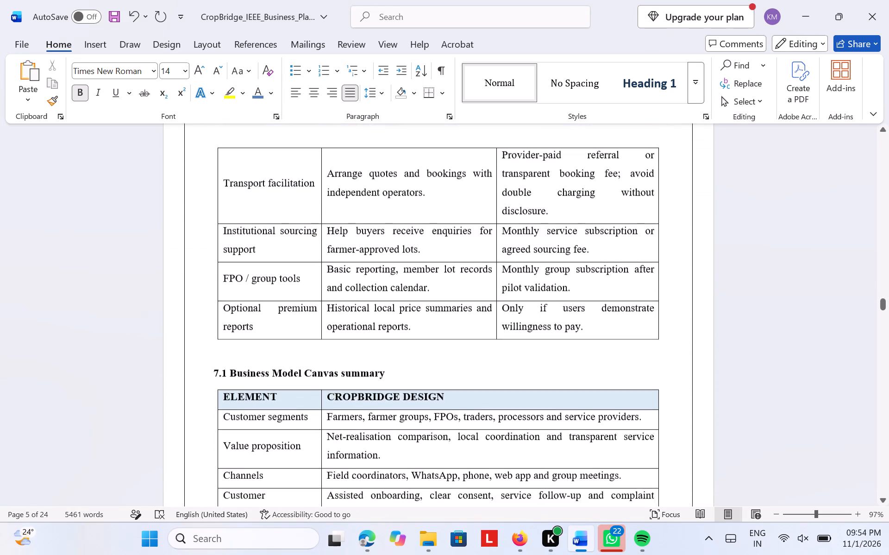
{"action": "scroll", "coordinate": [563, 210], "scroll_direction": "down", "scroll_amount": 2}
{"action": "scroll", "coordinate": [563, 210], "scroll_direction": "up", "scroll_amount": 1}
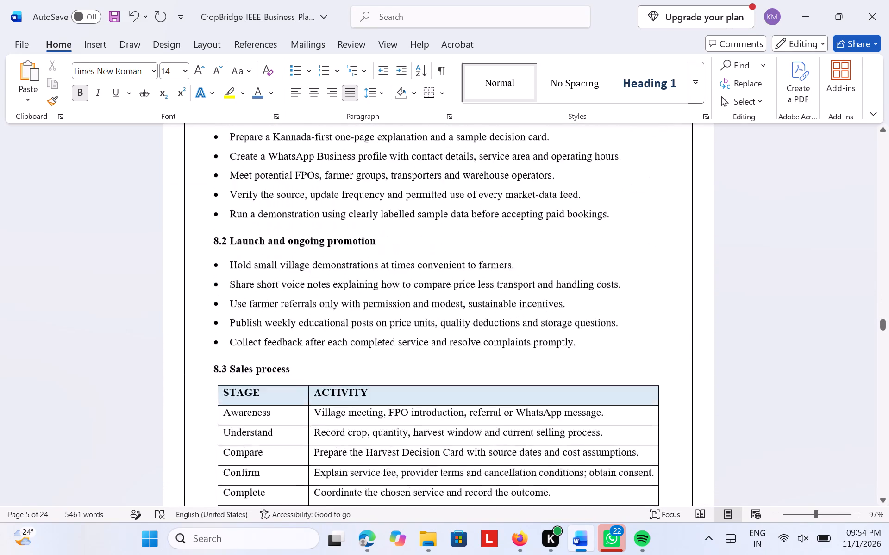
{"action": "scroll", "coordinate": [563, 210], "scroll_direction": "up", "scroll_amount": 1}
{"action": "scroll", "coordinate": [563, 210], "scroll_direction": "down", "scroll_amount": 1}
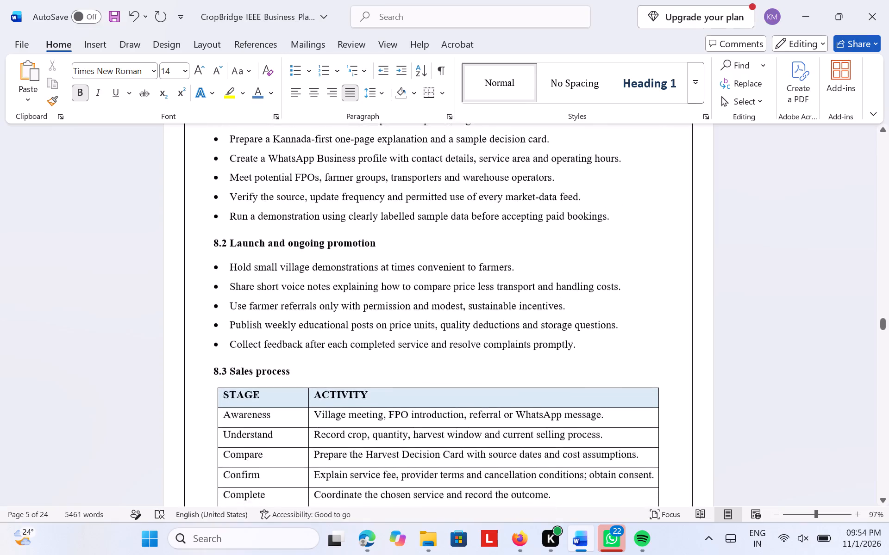
{"action": "scroll", "coordinate": [563, 210], "scroll_direction": "down", "scroll_amount": 2}
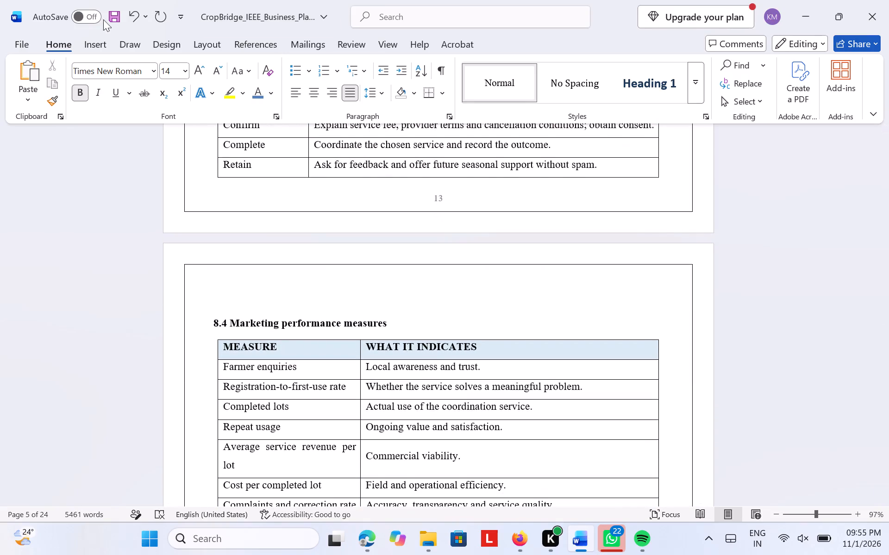
Start saving a copy of the document in the Downloads folder, entering "final bussine" as the beginning of the new file name.
{"action": "left_click", "coordinate": [30, 42]}
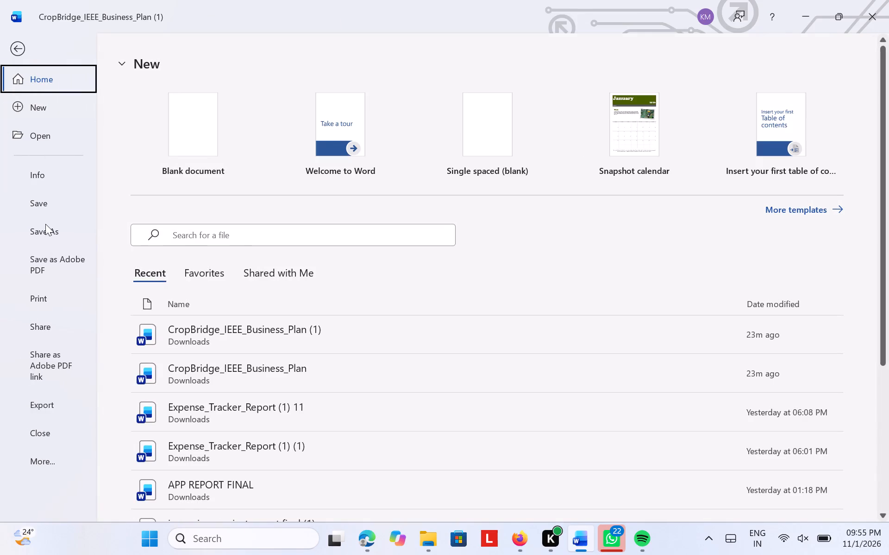
{"action": "left_click", "coordinate": [45, 224]}
{"action": "left_click", "coordinate": [404, 157]}
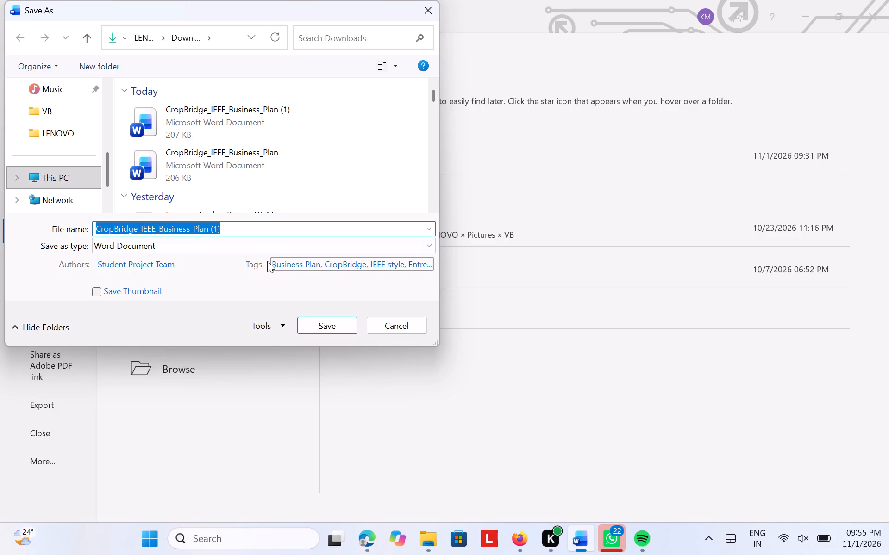
{"action": "key", "text": "BackSpace"}
{"action": "key", "text": "BackSpace"}
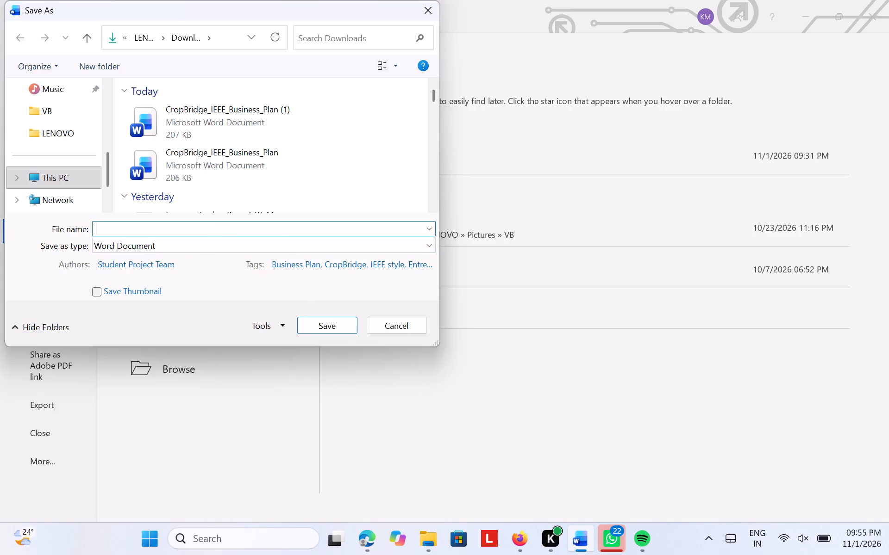
{"action": "type", "text": "final"}
{"action": "key", "text": "space"}
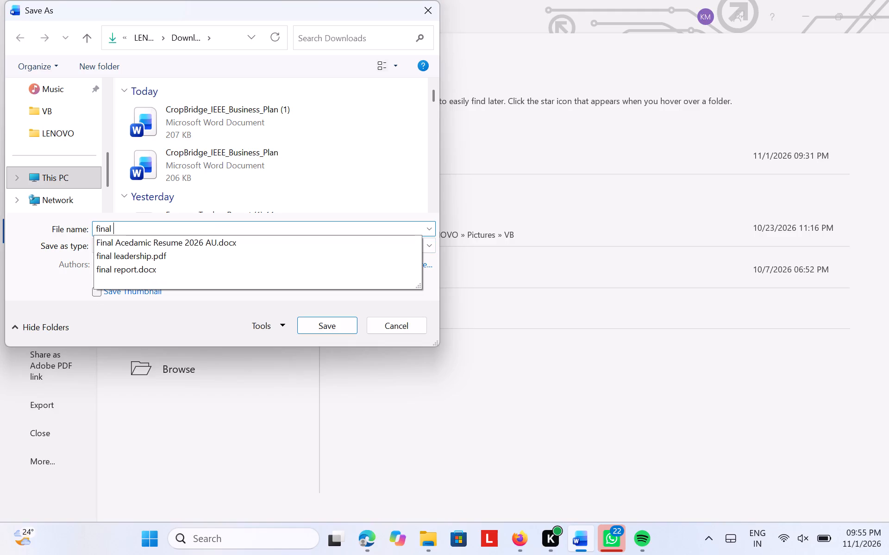
{"action": "type", "text": "bussi"}
{"action": "type", "text": "ne"}
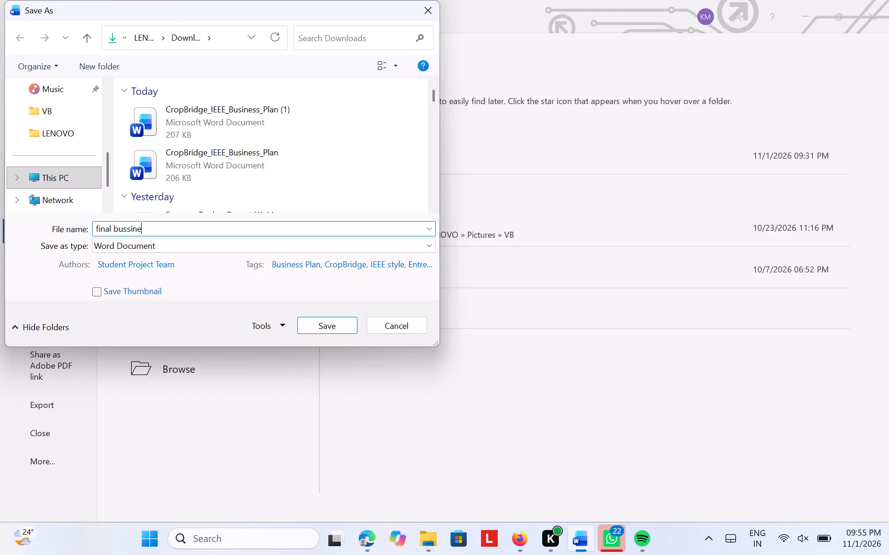
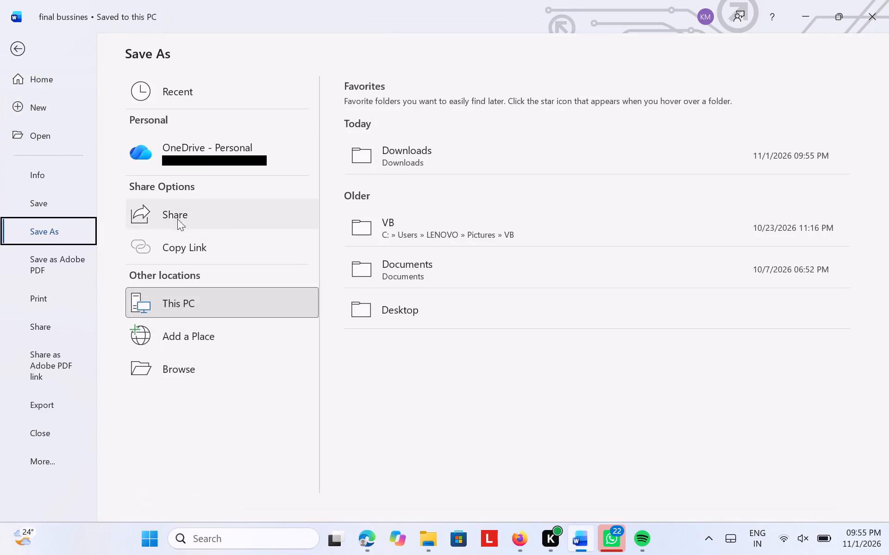
Save a copy of the document as a PDF named final bussines in the Downloads folder.
{"action": "left_click", "coordinate": [376, 163]}
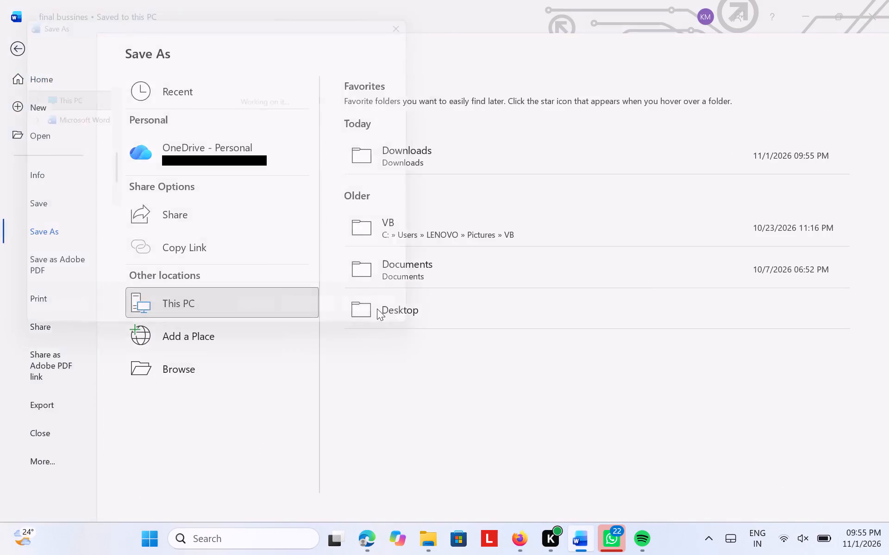
{"action": "left_click", "coordinate": [340, 246]}
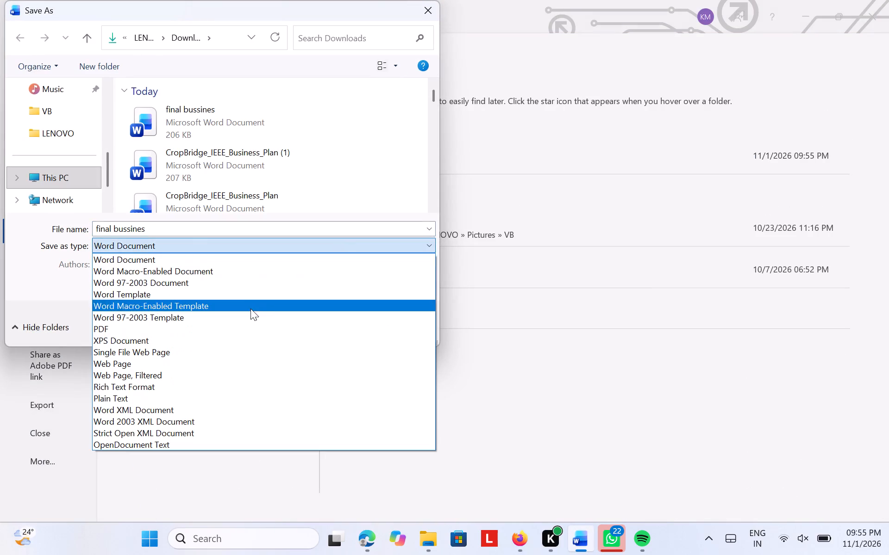
{"action": "left_click", "coordinate": [249, 327]}
{"action": "left_click", "coordinate": [333, 358]}
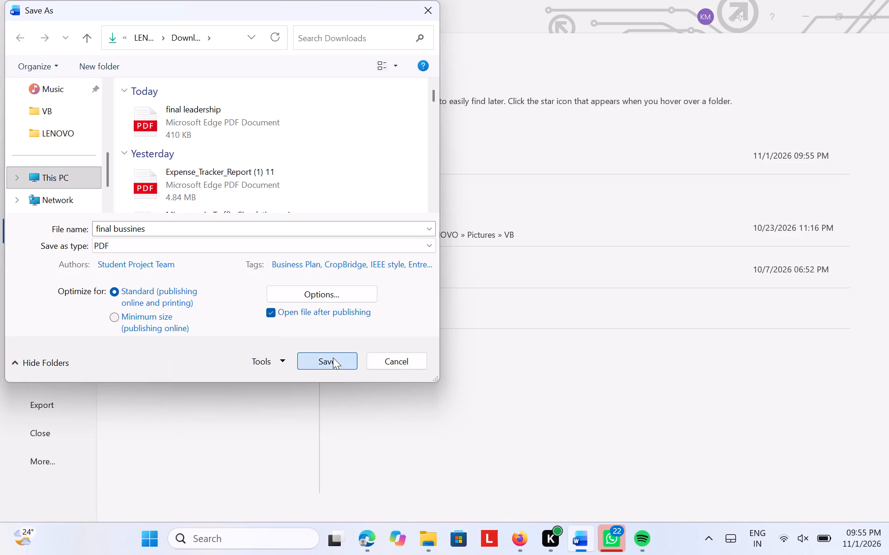
Carry the final bussines PDF from File Explorer's recent files over to the Edge browser window.
{"action": "left_click", "coordinate": [424, 533]}
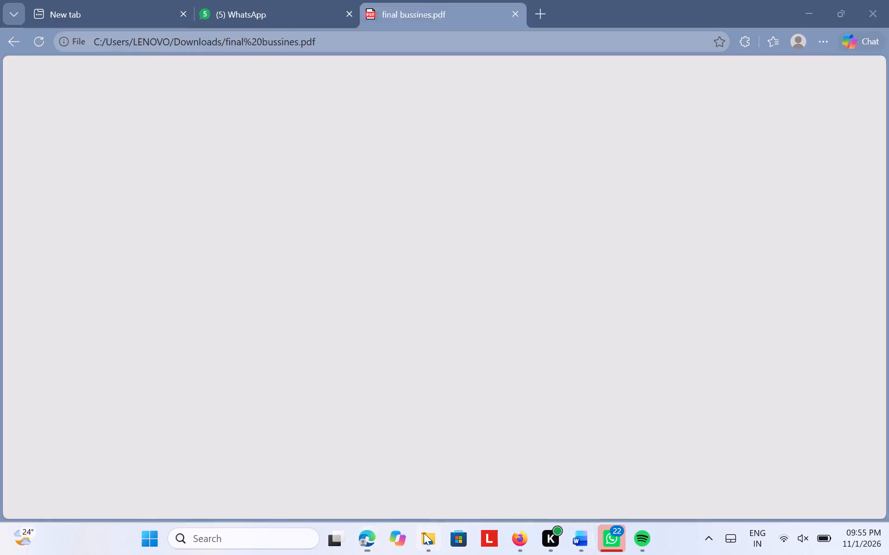
{"action": "left_click_drag", "start_coordinate": [251, 337], "coordinate": [358, 550]}
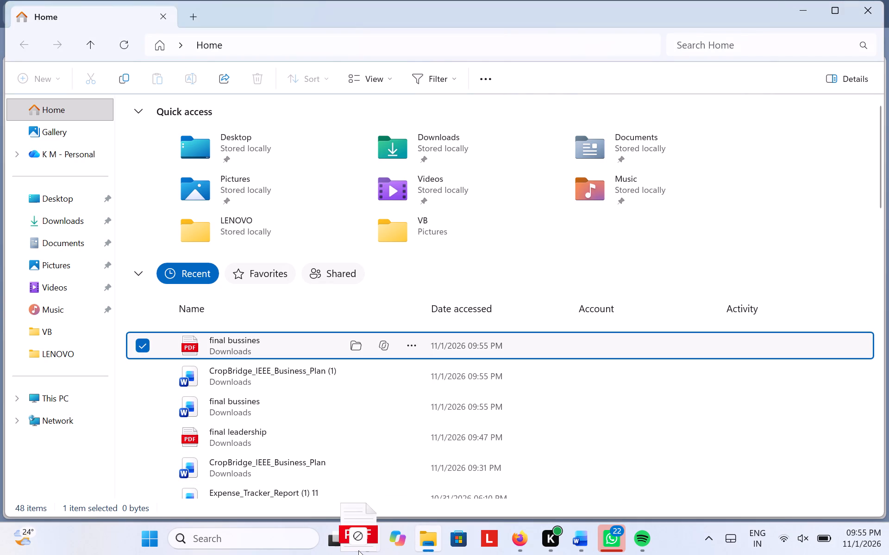
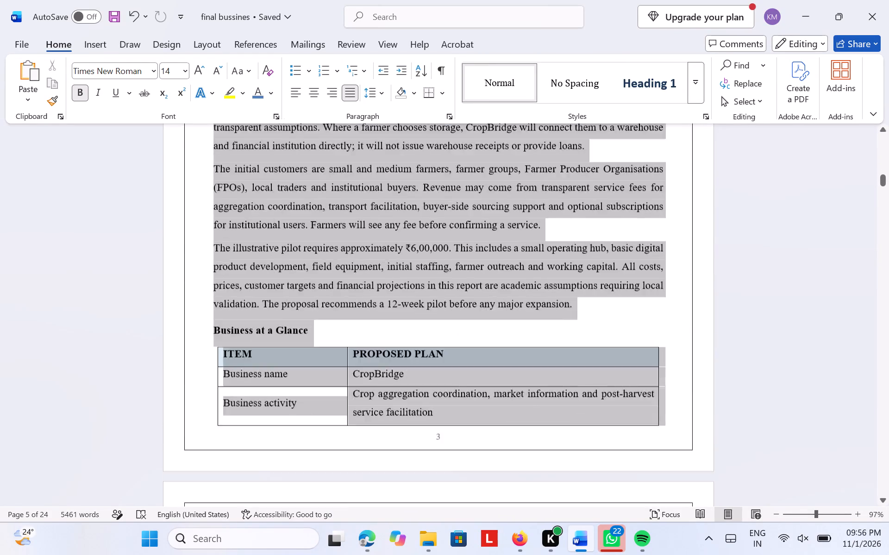
Justify all the text from the page containing Business at a Glance through the reference note at the document's end.
{"action": "left_click_drag", "start_coordinate": [444, 554], "coordinate": [448, 554]}
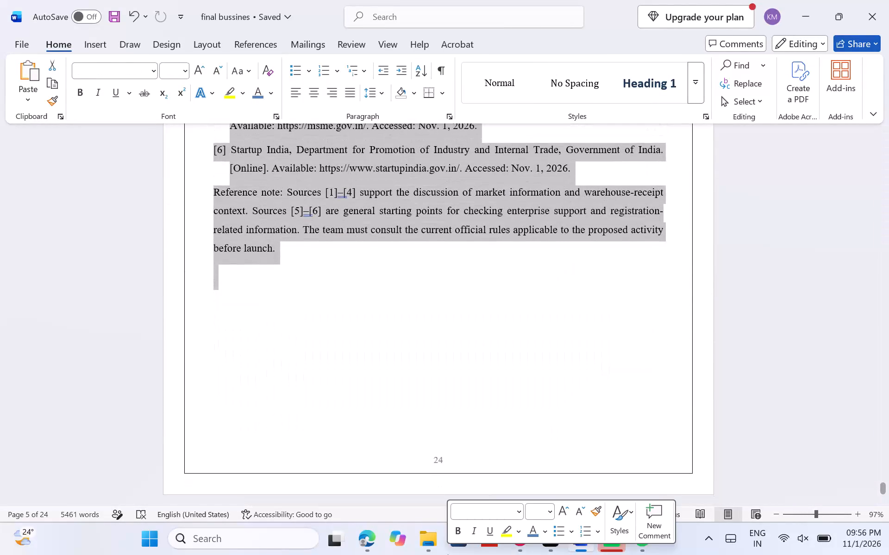
{"action": "left_click", "coordinate": [347, 93]}
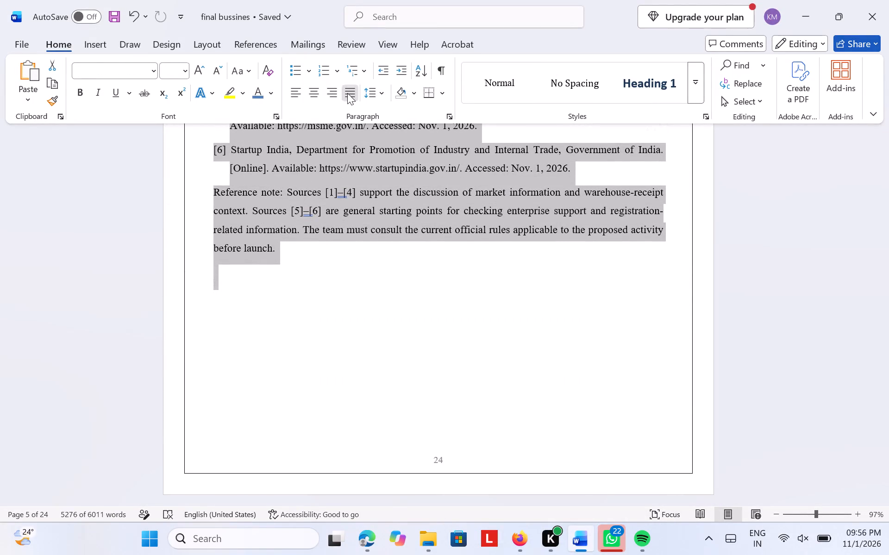
Justify the selected body text from page 5 through the end of the REFERENCES section.
{"action": "left_click", "coordinate": [347, 93]}
{"action": "left_click", "coordinate": [347, 93]}
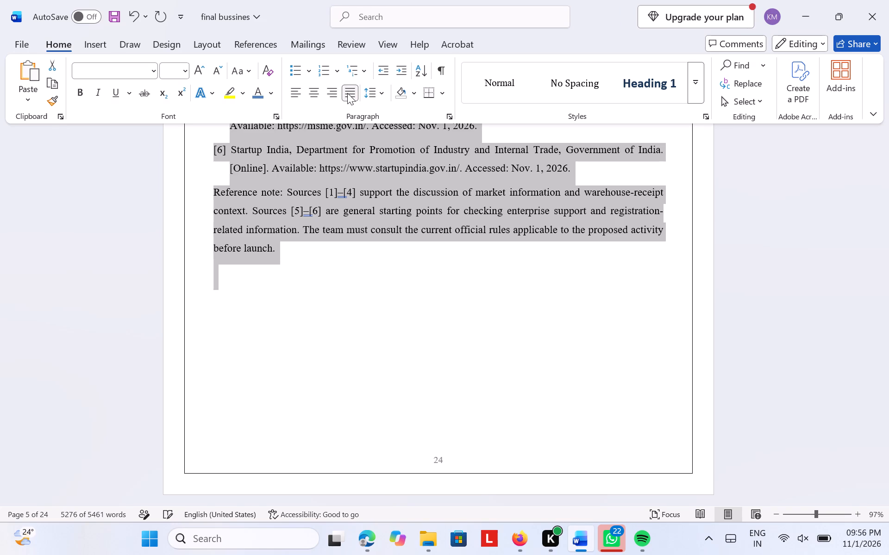
{"action": "left_click", "coordinate": [353, 94]}
{"action": "scroll", "coordinate": [412, 255], "scroll_direction": "up", "scroll_amount": 4}
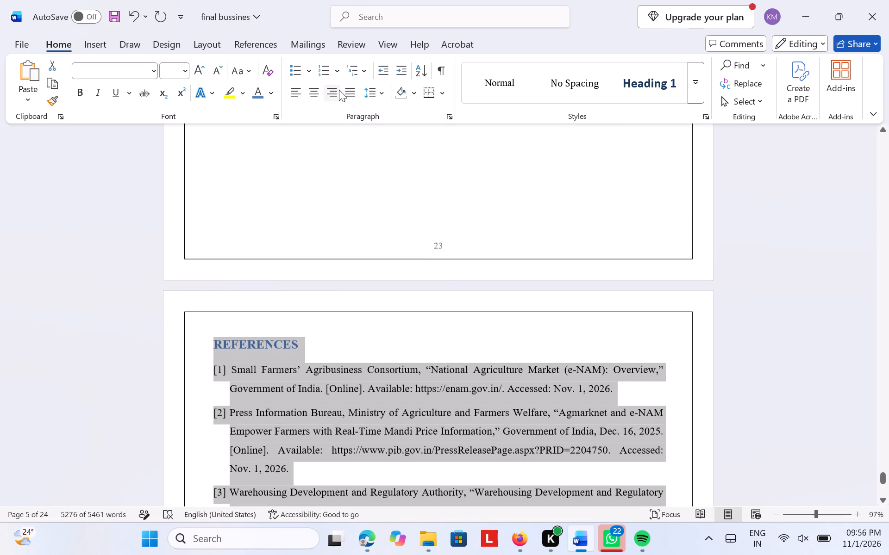
{"action": "left_click", "coordinate": [339, 90]}
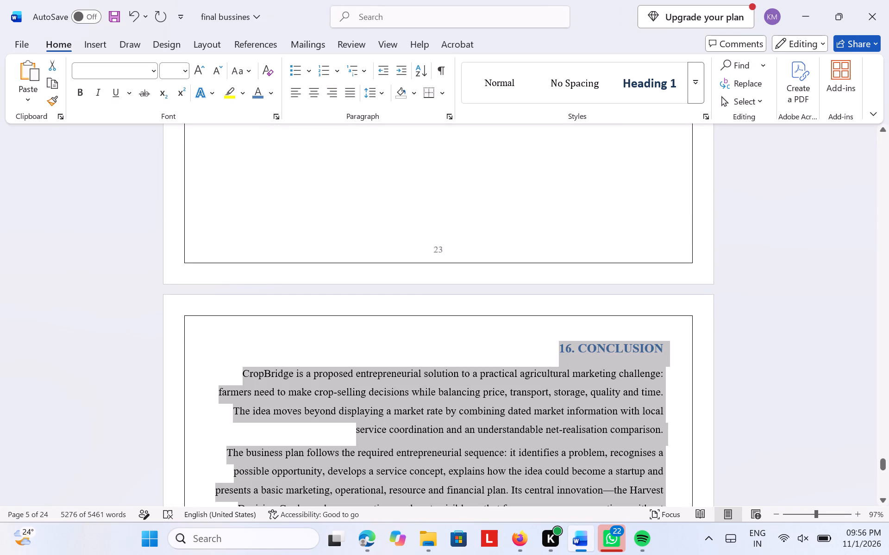
{"action": "key", "text": "ctrl+z"}
{"action": "left_click", "coordinate": [344, 97]}
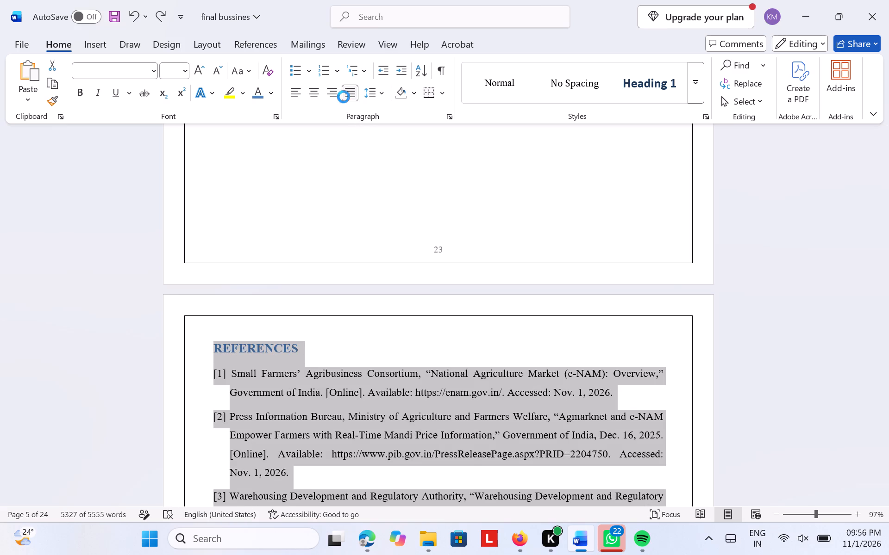
Examine the text alignment and table splits from 16. CONCLUSION back to the 14. RISKS AND MITIGATION table.
{"action": "scroll", "coordinate": [424, 265], "scroll_direction": "up", "scroll_amount": 3}
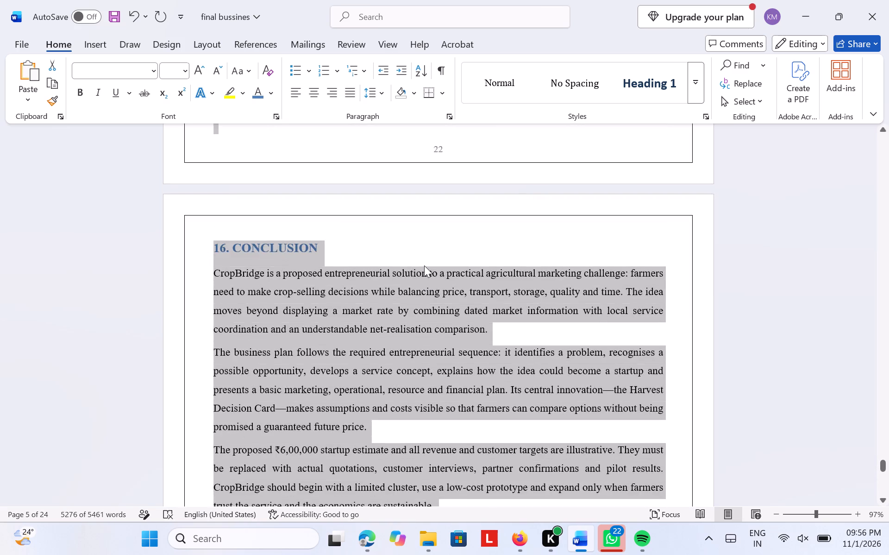
{"action": "scroll", "coordinate": [424, 265], "scroll_direction": "up", "scroll_amount": 4}
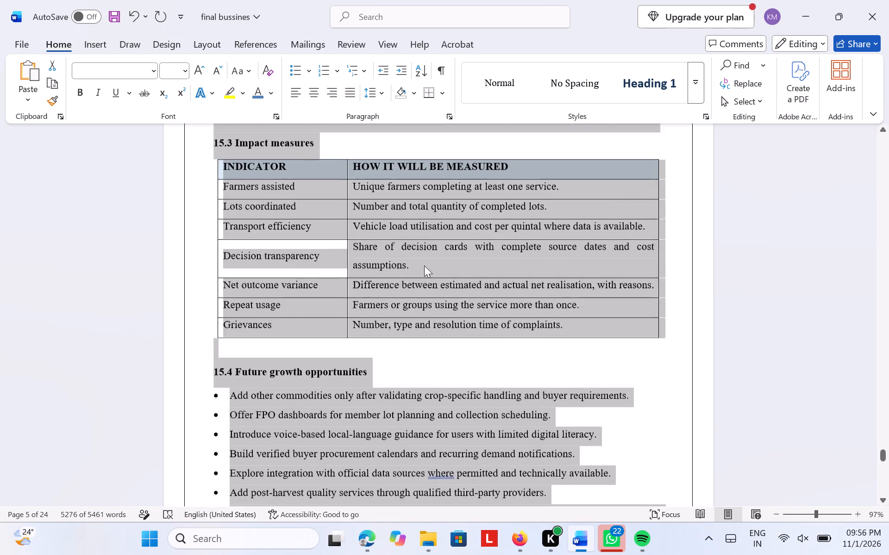
{"action": "scroll", "coordinate": [424, 265], "scroll_direction": "up", "scroll_amount": 1}
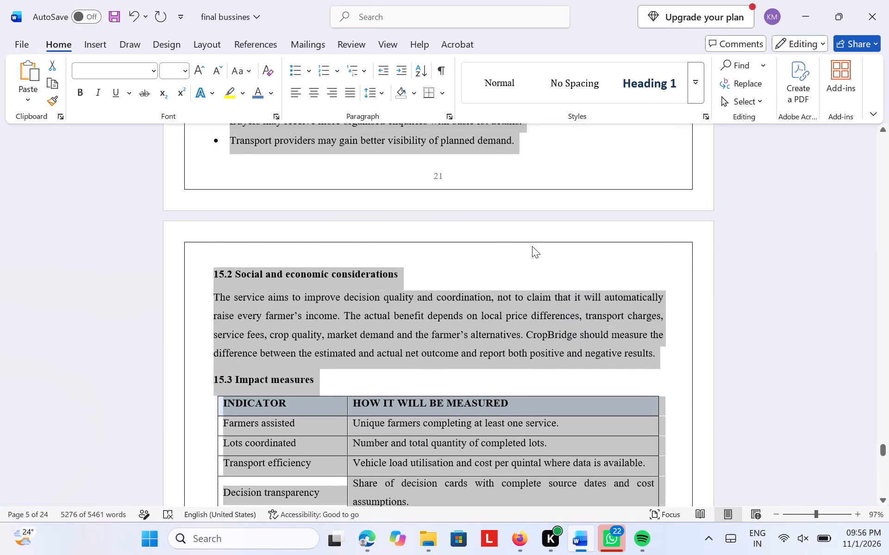
{"action": "left_click", "coordinate": [532, 246]}
{"action": "scroll", "coordinate": [532, 246], "scroll_direction": "up", "scroll_amount": 3}
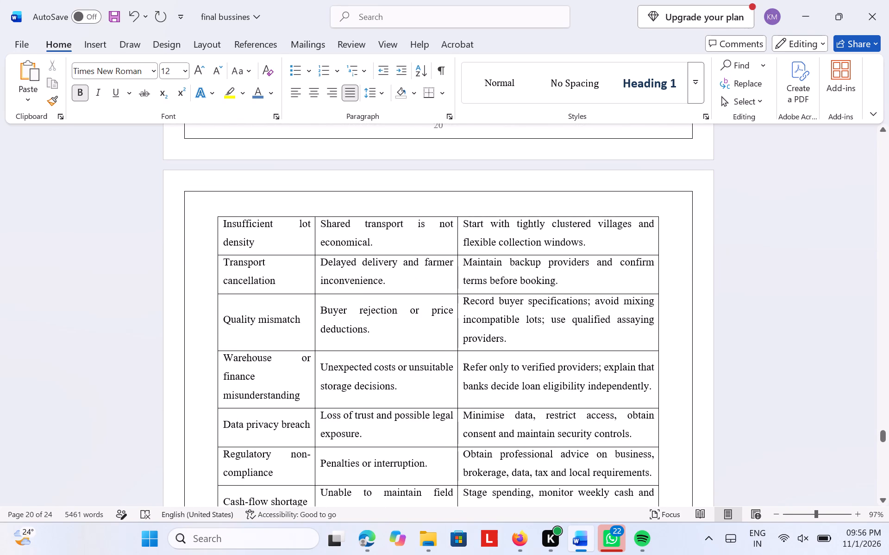
{"action": "scroll", "coordinate": [300, 358], "scroll_direction": "up", "scroll_amount": 1}
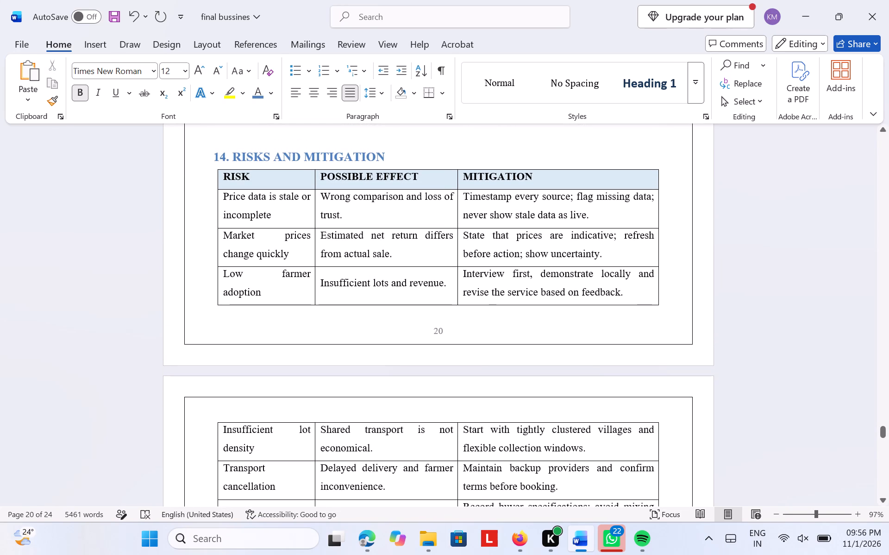
Undo the last two alignment changes to the body text.
{"action": "key", "text": "ctrl+z"}
{"action": "scroll", "coordinate": [254, 261], "scroll_direction": "up", "scroll_amount": 3}
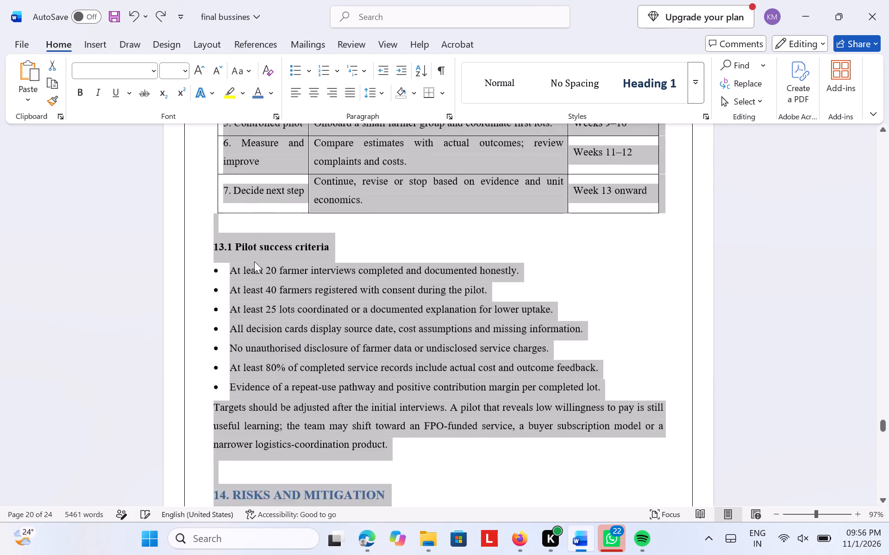
{"action": "scroll", "coordinate": [254, 261], "scroll_direction": "down", "scroll_amount": 5}
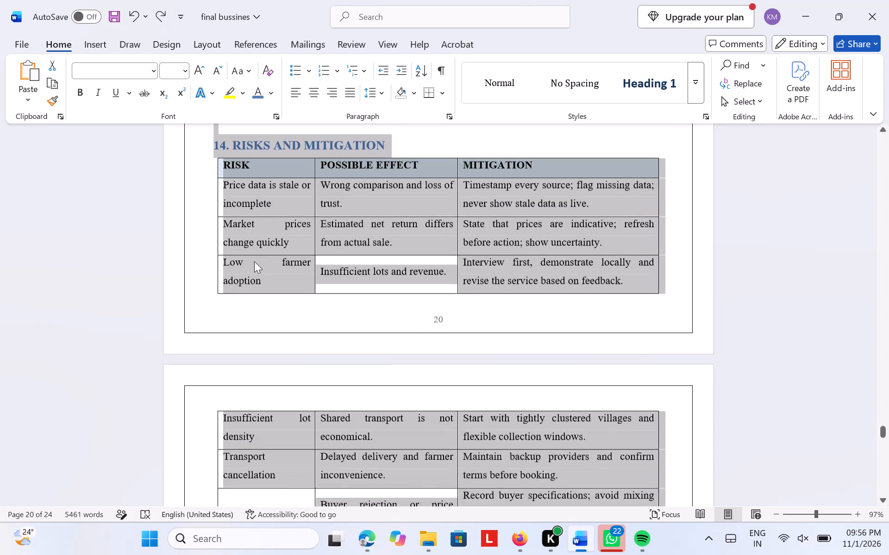
{"action": "key", "text": "ctrl+z"}
Examine the alignment and layout from section 14.1 Risk review process back to the card component table above section 4.3.
{"action": "scroll", "coordinate": [364, 352], "scroll_direction": "down", "scroll_amount": 2}
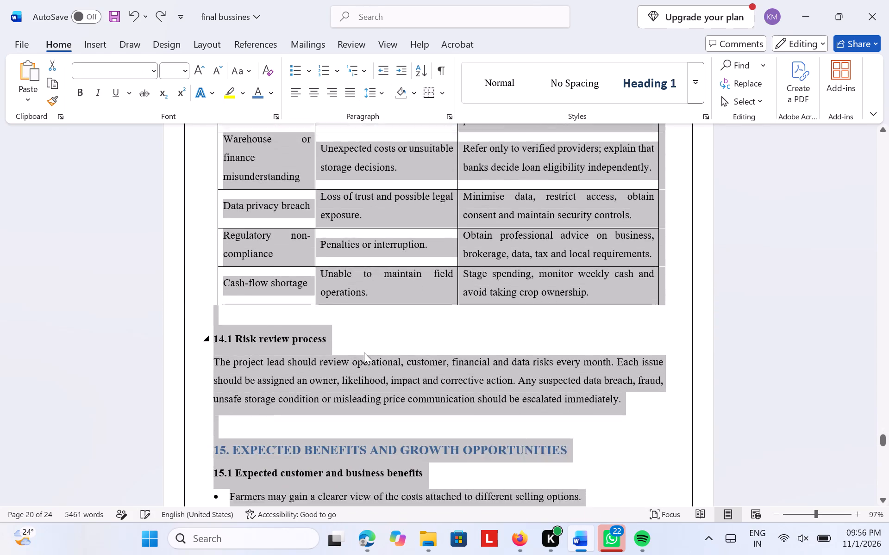
{"action": "scroll", "coordinate": [364, 352], "scroll_direction": "down", "scroll_amount": 1}
{"action": "scroll", "coordinate": [364, 352], "scroll_direction": "up", "scroll_amount": 18}
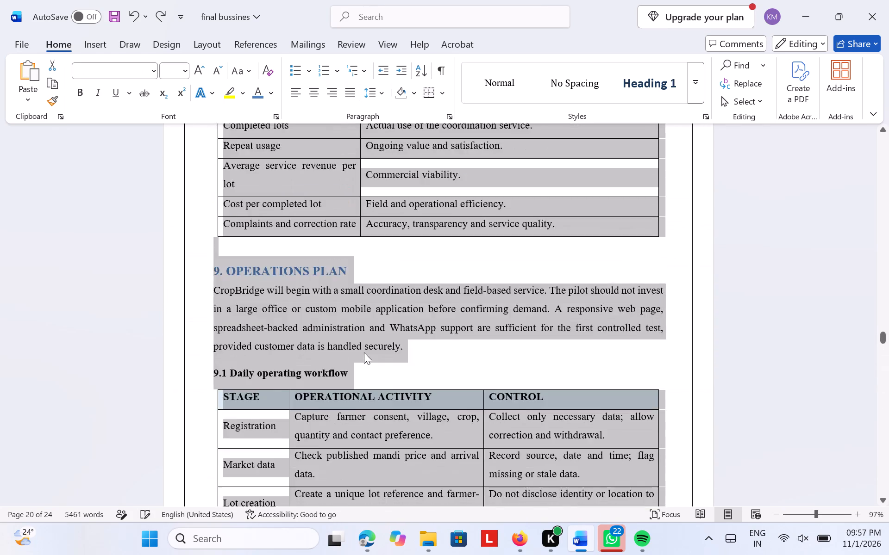
{"action": "scroll", "coordinate": [364, 352], "scroll_direction": "up", "scroll_amount": 4}
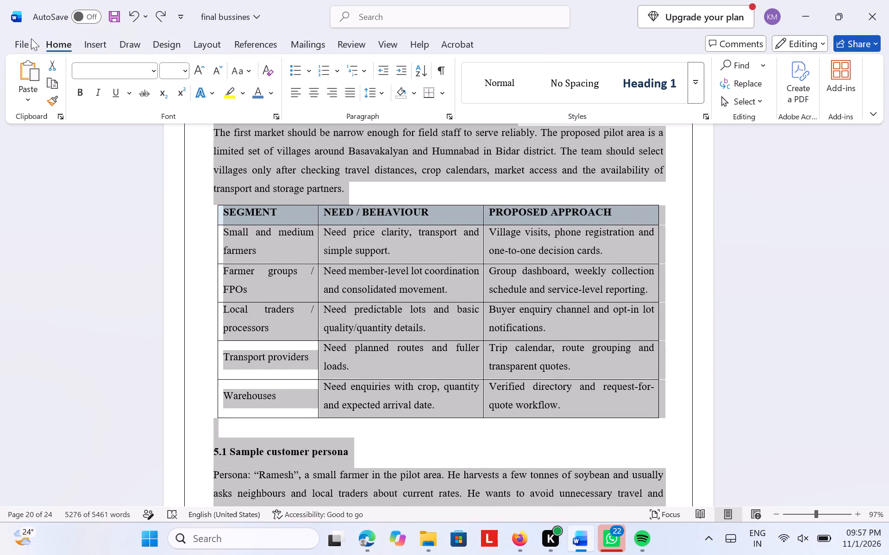
{"action": "scroll", "coordinate": [467, 178], "scroll_direction": "up", "scroll_amount": 8}
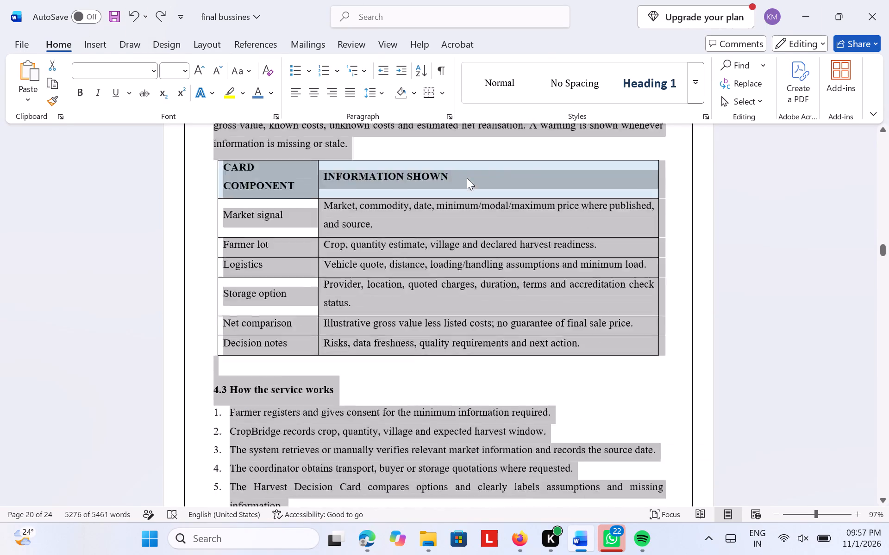
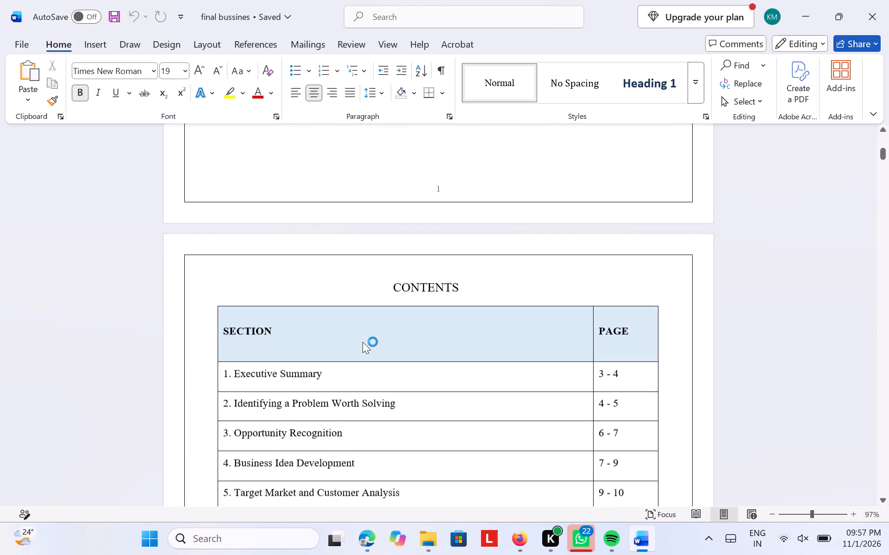
Examine the text alignment and page layout from the CONTENTS table to section 5.1 Sample customer persona.
{"action": "scroll", "coordinate": [363, 342], "scroll_direction": "down", "scroll_amount": 6}
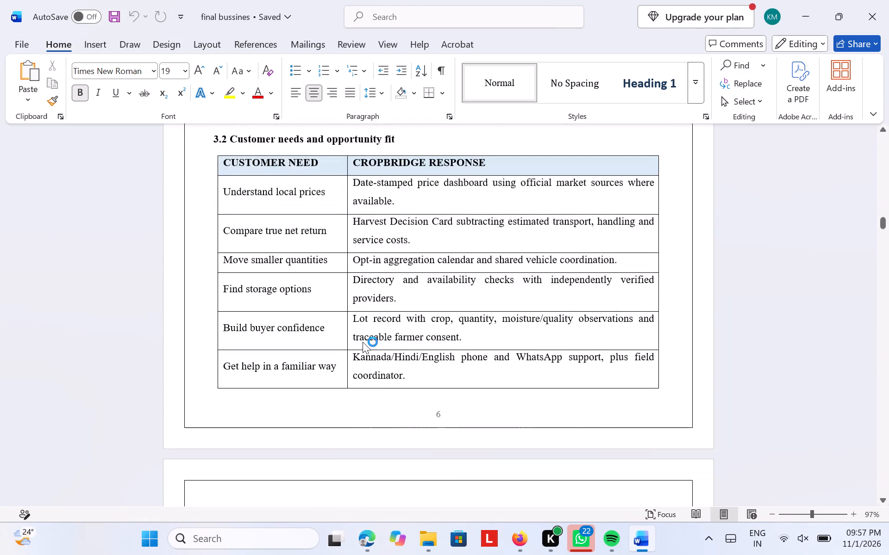
{"action": "scroll", "coordinate": [363, 342], "scroll_direction": "down", "scroll_amount": 4}
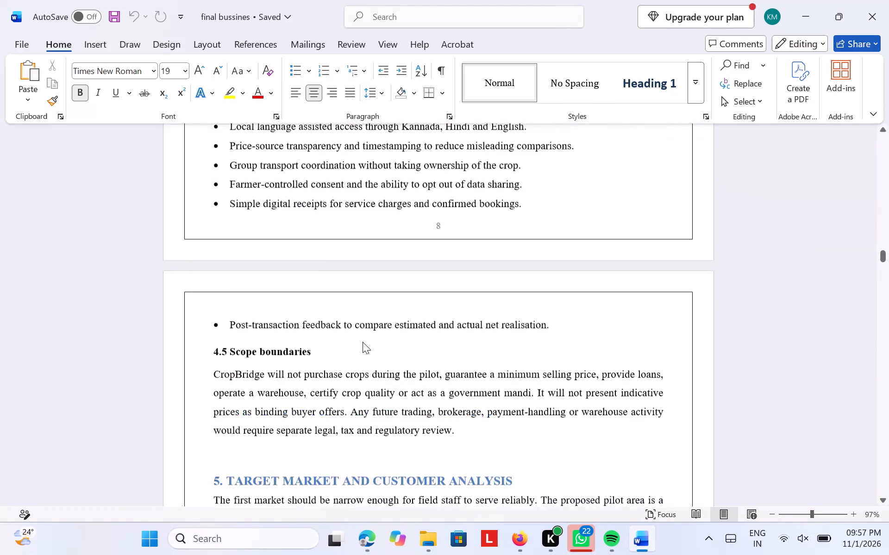
{"action": "scroll", "coordinate": [363, 342], "scroll_direction": "down", "scroll_amount": 3}
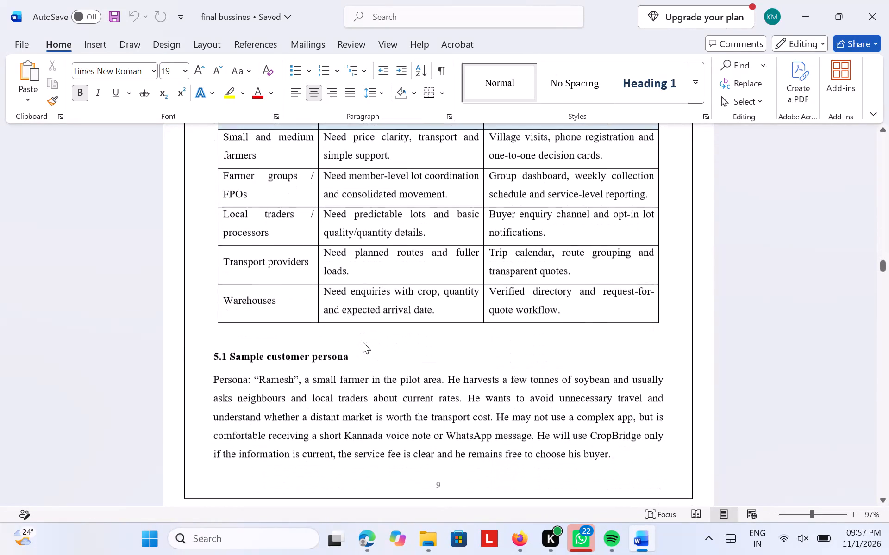
{"action": "scroll", "coordinate": [363, 342], "scroll_direction": "down", "scroll_amount": 1}
Justify all the text from the 1. EXECUTIVE SUMMARY heading through the end of the REFERENCES section.
{"action": "scroll", "coordinate": [322, 350], "scroll_direction": "up", "scroll_amount": 13}
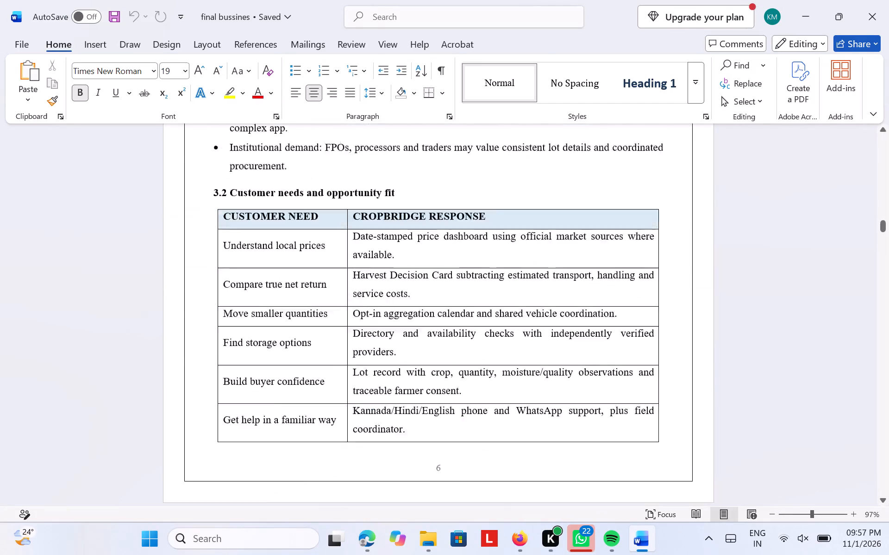
{"action": "scroll", "coordinate": [322, 350], "scroll_direction": "up", "scroll_amount": 7}
{"action": "scroll", "coordinate": [322, 350], "scroll_direction": "down", "scroll_amount": 4}
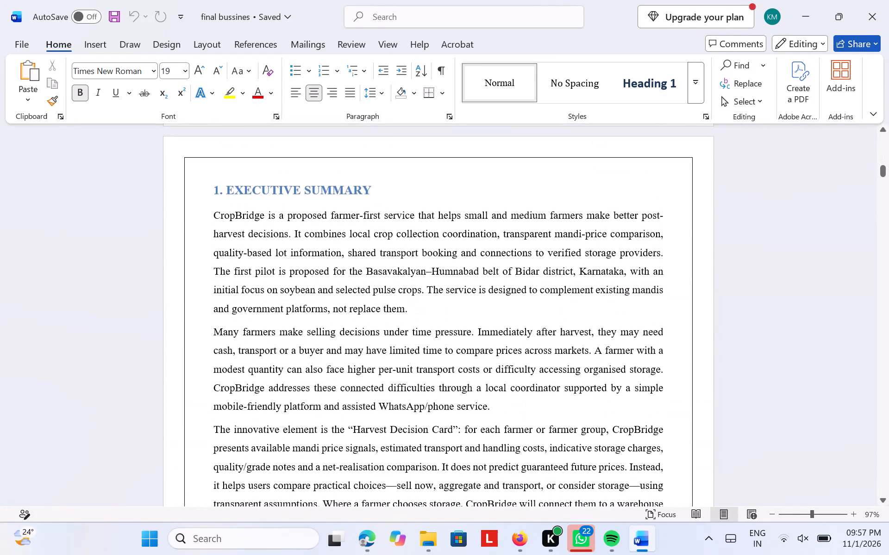
{"action": "left_click_drag", "start_coordinate": [212, 177], "coordinate": [615, 554]}
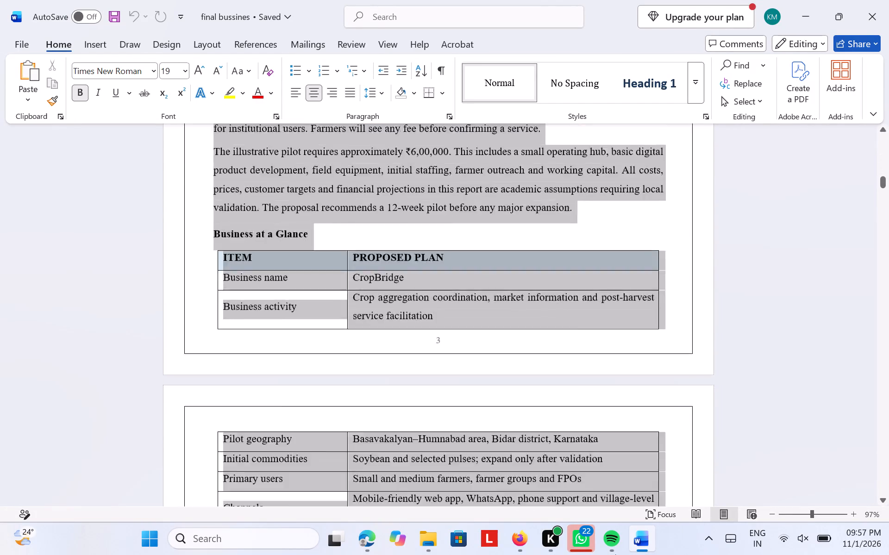
{"action": "left_click_drag", "start_coordinate": [615, 554], "coordinate": [616, 554]}
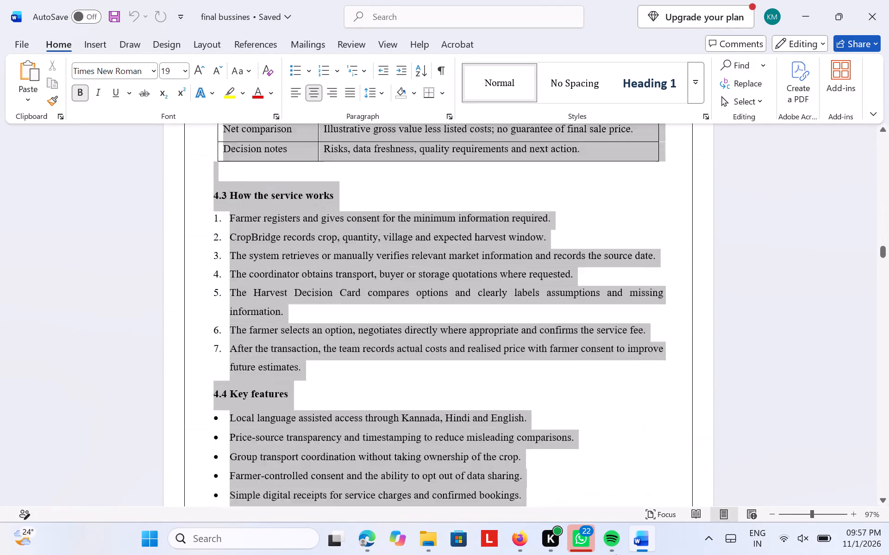
{"action": "left_click_drag", "start_coordinate": [616, 554], "coordinate": [616, 553]}
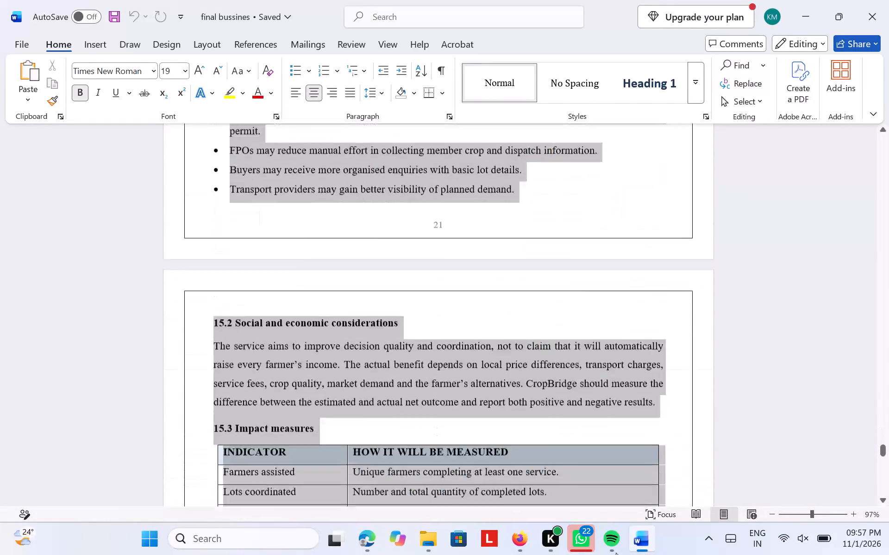
{"action": "left_click_drag", "start_coordinate": [616, 553], "coordinate": [616, 550]}
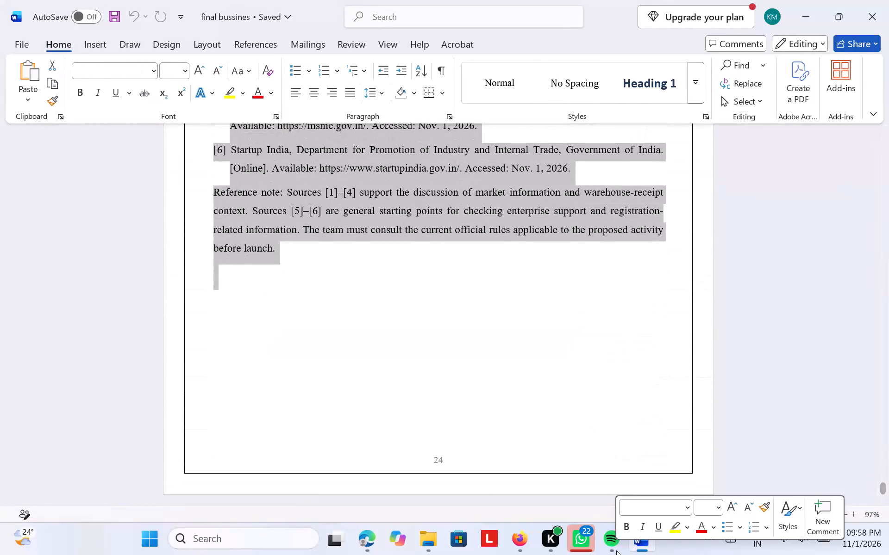
{"action": "left_click", "coordinate": [347, 93]}
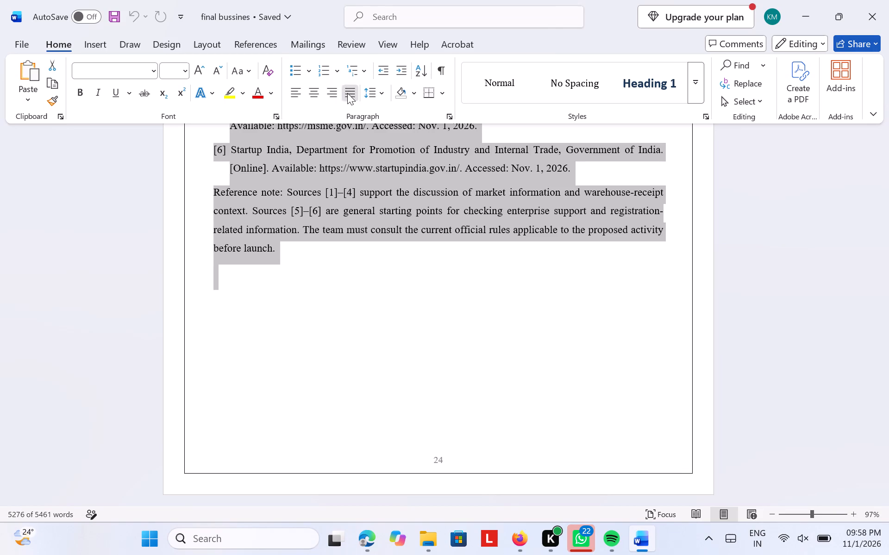
Examine the text alignment and table splits from the REFERENCES section back to the 6.3 Competitive alternatives table.
{"action": "scroll", "coordinate": [449, 277], "scroll_direction": "up", "scroll_amount": 3}
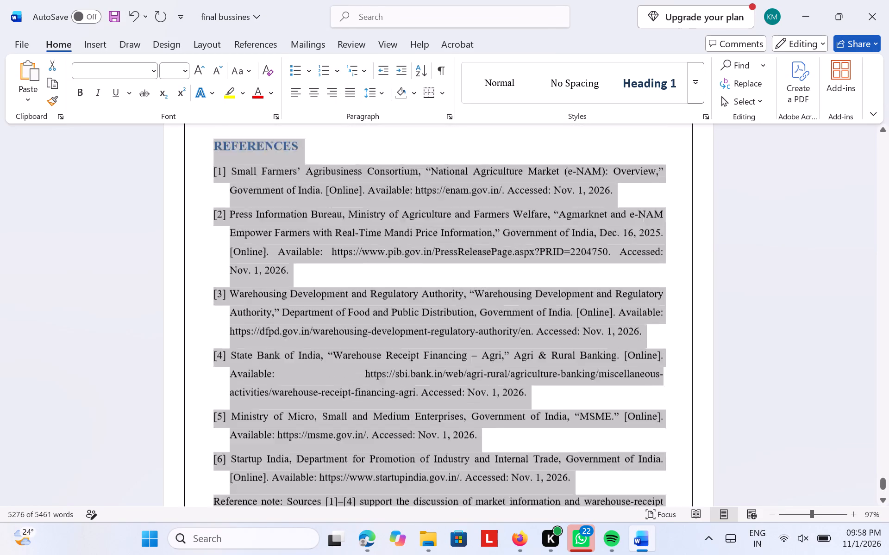
{"action": "scroll", "coordinate": [449, 277], "scroll_direction": "up", "scroll_amount": 1}
{"action": "scroll", "coordinate": [449, 277], "scroll_direction": "down", "scroll_amount": 4}
{"action": "scroll", "coordinate": [449, 277], "scroll_direction": "up", "scroll_amount": 3}
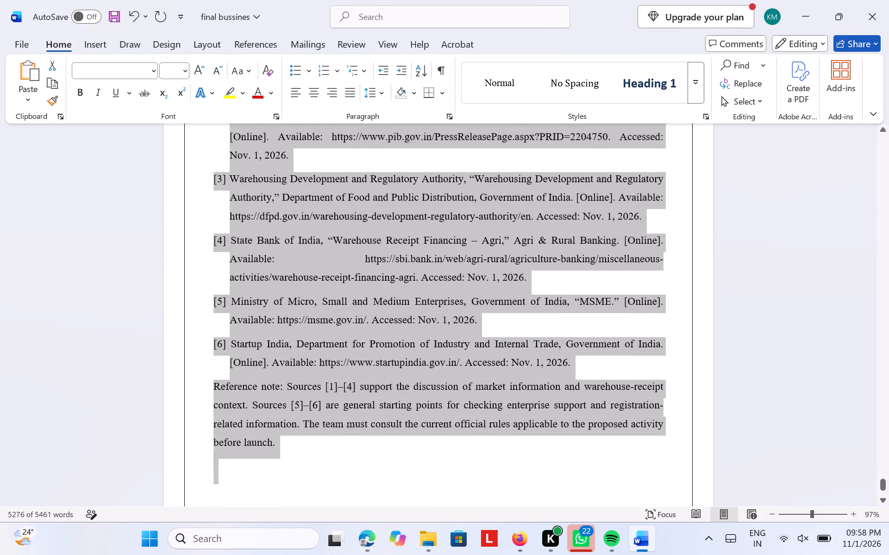
{"action": "scroll", "coordinate": [449, 277], "scroll_direction": "up", "scroll_amount": 7}
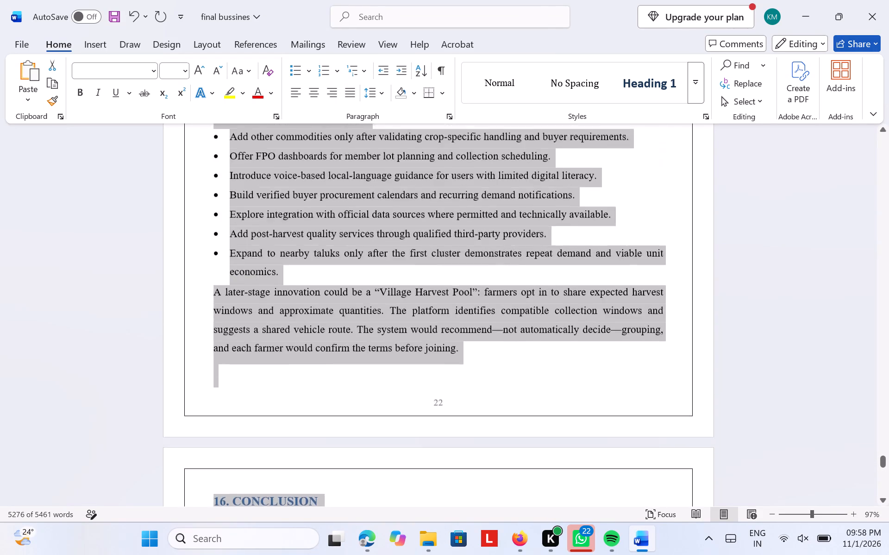
{"action": "scroll", "coordinate": [449, 277], "scroll_direction": "up", "scroll_amount": 9}
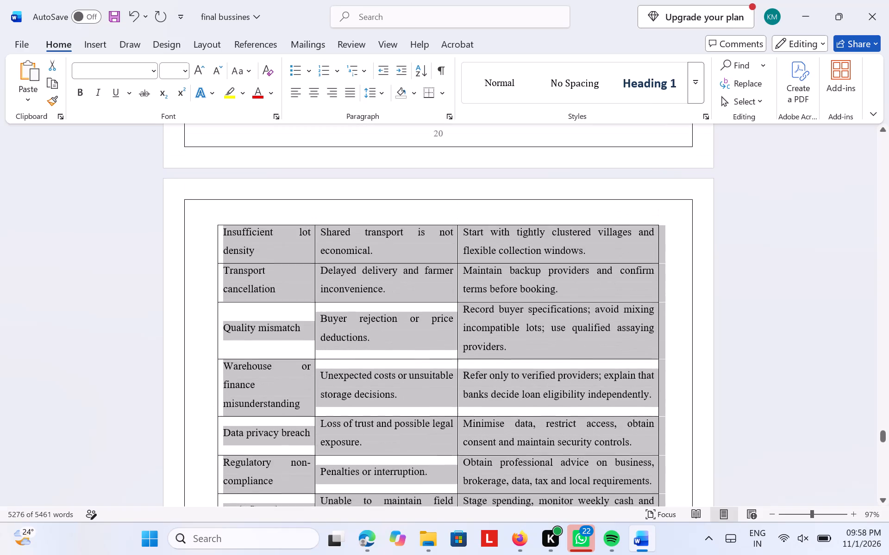
{"action": "scroll", "coordinate": [449, 277], "scroll_direction": "up", "scroll_amount": 7}
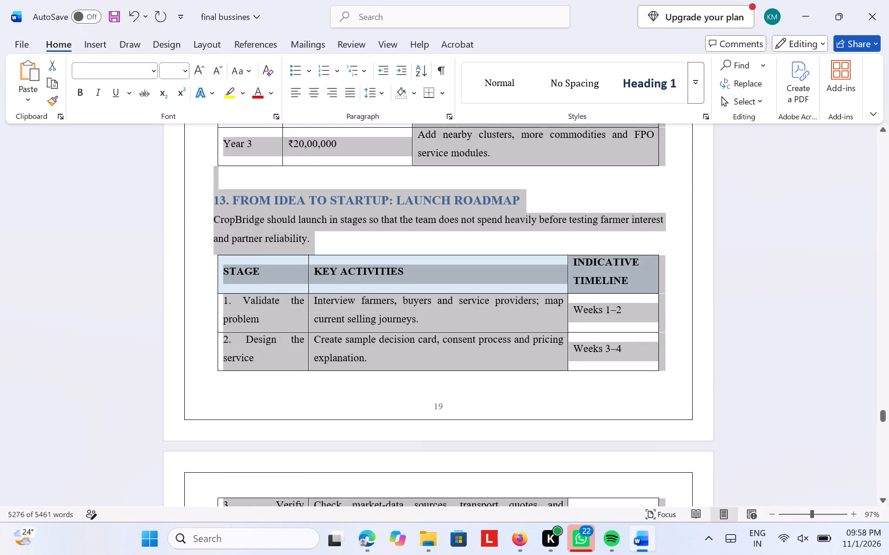
{"action": "scroll", "coordinate": [449, 277], "scroll_direction": "up", "scroll_amount": 8}
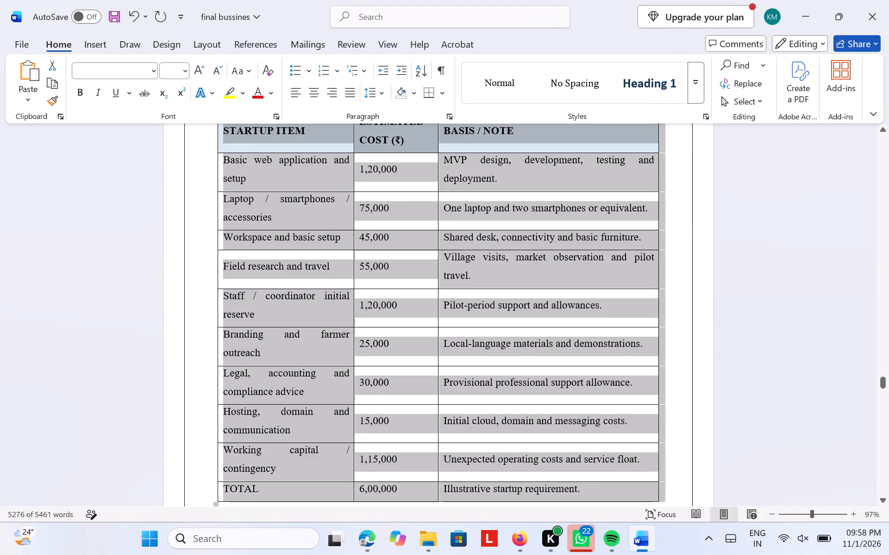
{"action": "scroll", "coordinate": [449, 277], "scroll_direction": "up", "scroll_amount": 3}
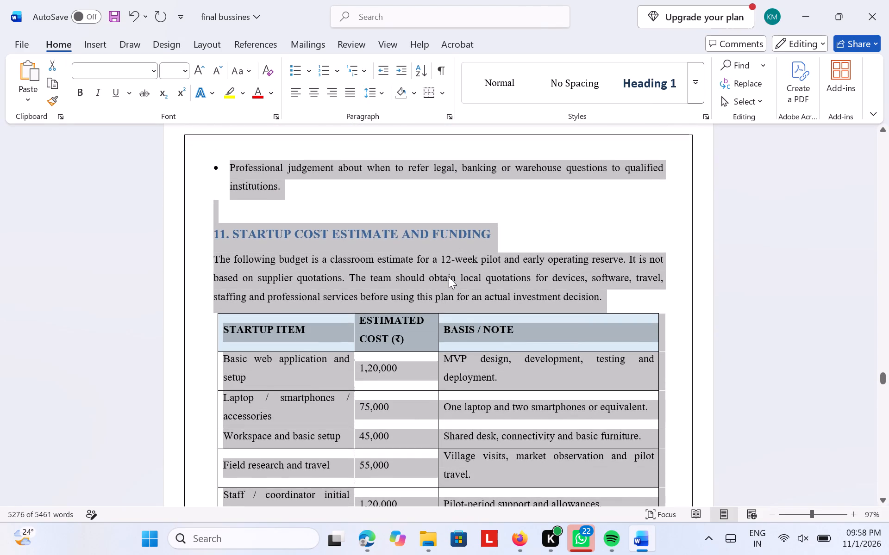
{"action": "left_click", "coordinate": [548, 259]}
{"action": "scroll", "coordinate": [548, 259], "scroll_direction": "up", "scroll_amount": 1}
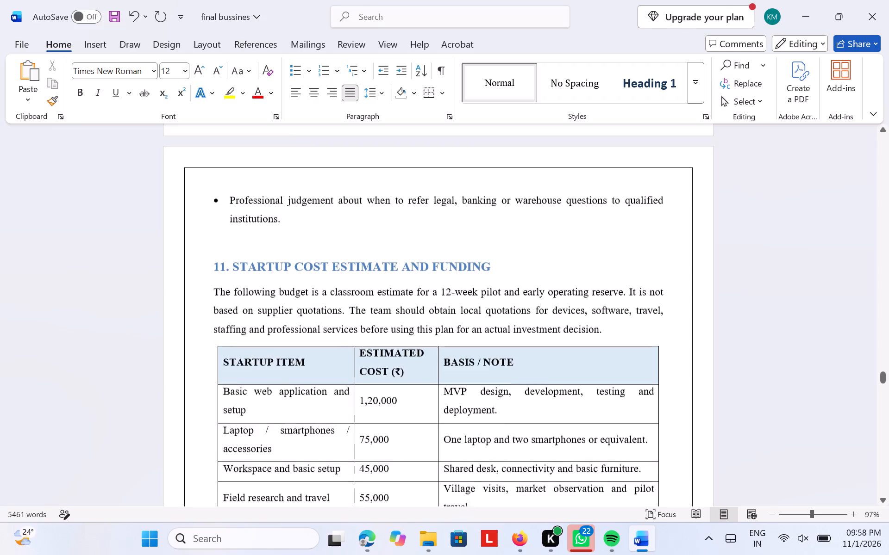
{"action": "scroll", "coordinate": [548, 259], "scroll_direction": "up", "scroll_amount": 9}
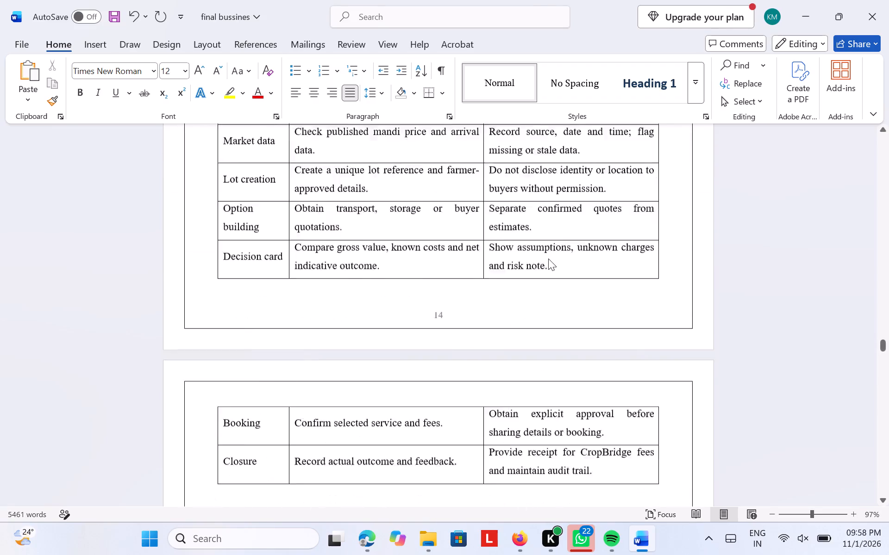
{"action": "scroll", "coordinate": [548, 259], "scroll_direction": "up", "scroll_amount": 3}
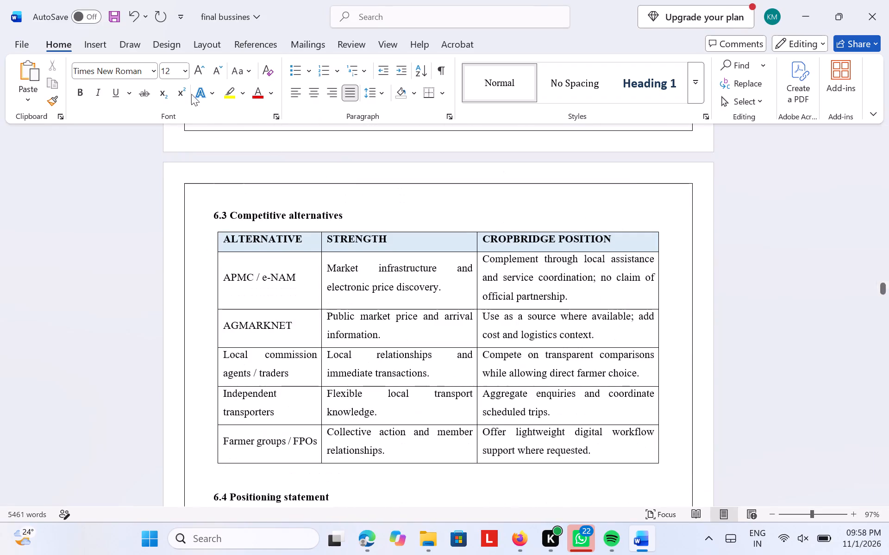
Start saving a copy of the document in the Downloads folder.
{"action": "left_click", "coordinate": [10, 41]}
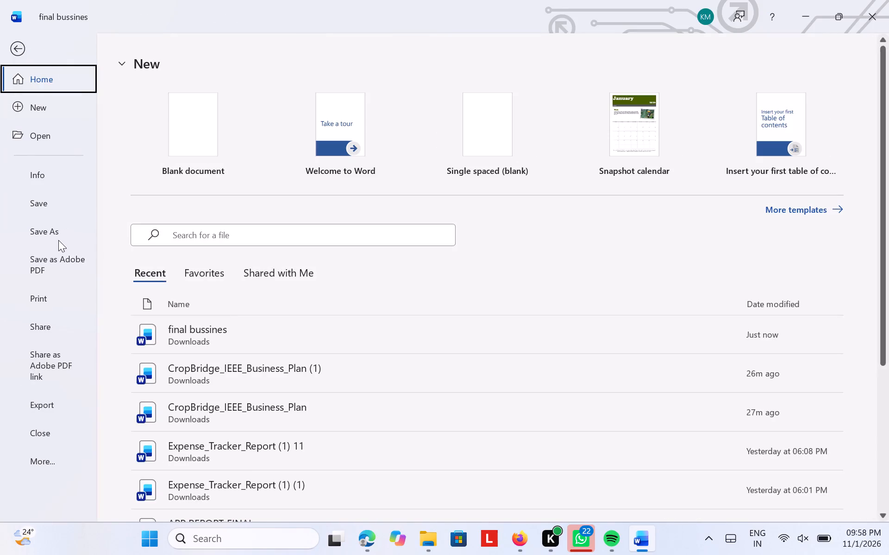
{"action": "left_click", "coordinate": [58, 240]}
{"action": "left_click", "coordinate": [427, 170]}
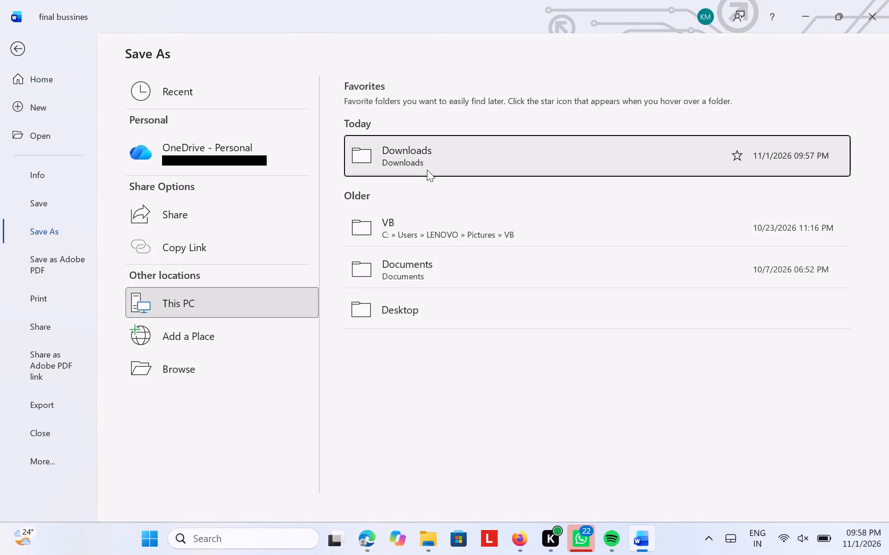
Name the document copy L M REPORT and open the choice of file formats for it.
{"action": "key", "text": "BackSpace"}
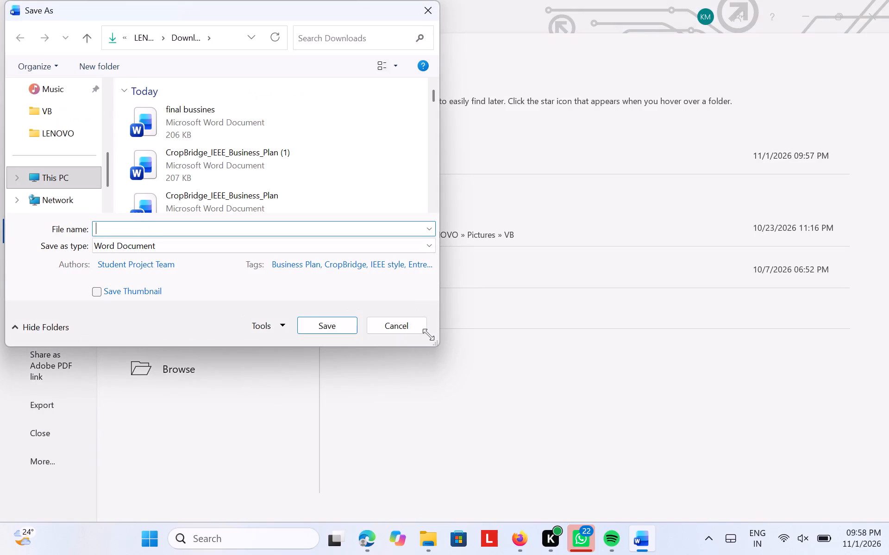
{"action": "key", "text": "BackSpace"}
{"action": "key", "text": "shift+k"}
{"action": "key", "text": "shift+BackSpace"}
{"action": "key", "text": "shift+BackSpace"}
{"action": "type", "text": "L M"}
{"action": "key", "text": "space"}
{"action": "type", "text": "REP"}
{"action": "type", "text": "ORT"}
{"action": "left_click", "coordinate": [380, 242]}
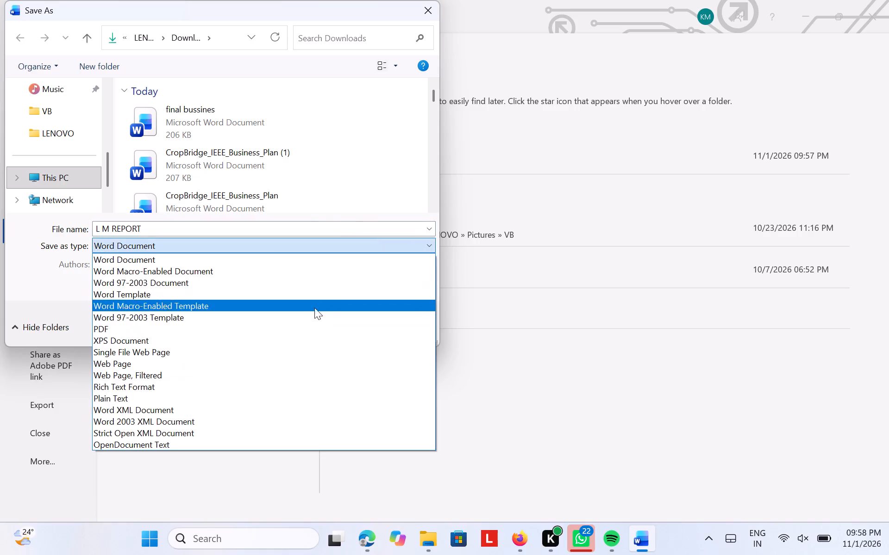
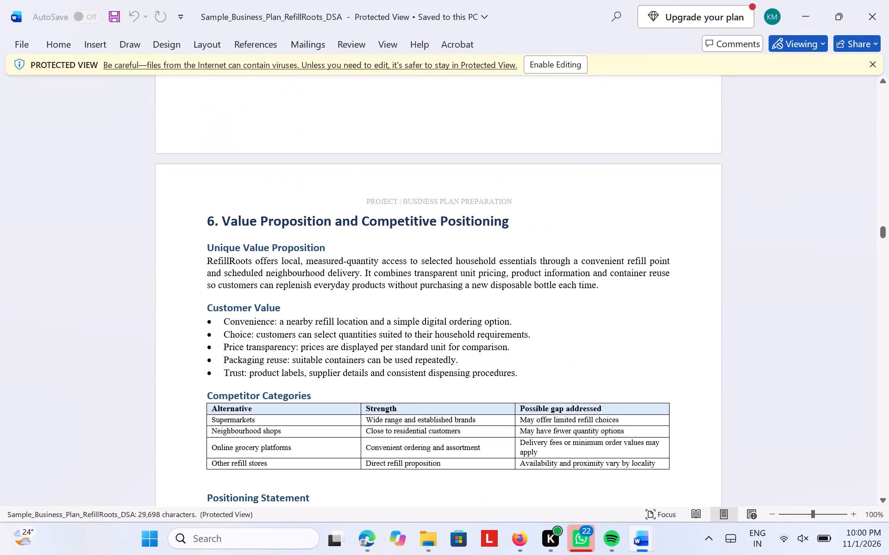
Check the RefillRoots sample plan's layout through section 7, Business Model and Revenue Streams, and close the sample document.
{"action": "scroll", "coordinate": [523, 262], "scroll_direction": "down", "scroll_amount": 4}
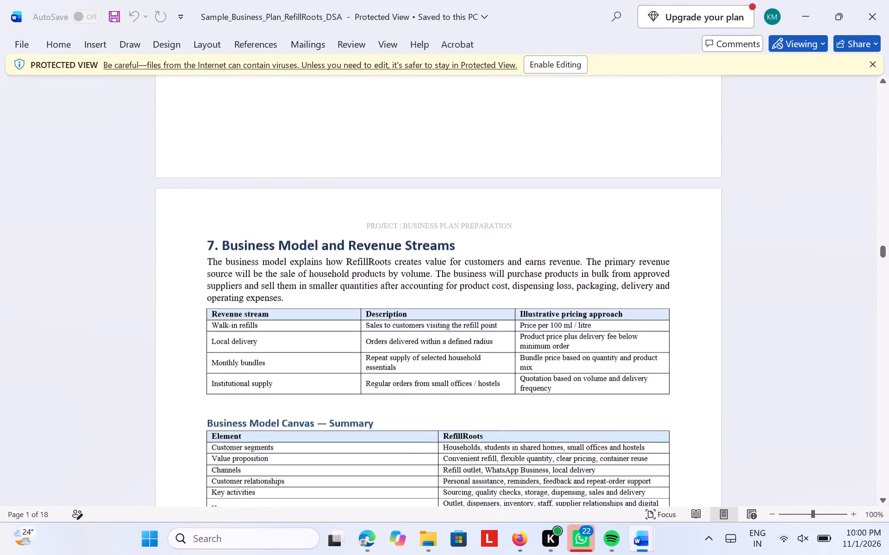
{"action": "left_click", "coordinate": [870, 27]}
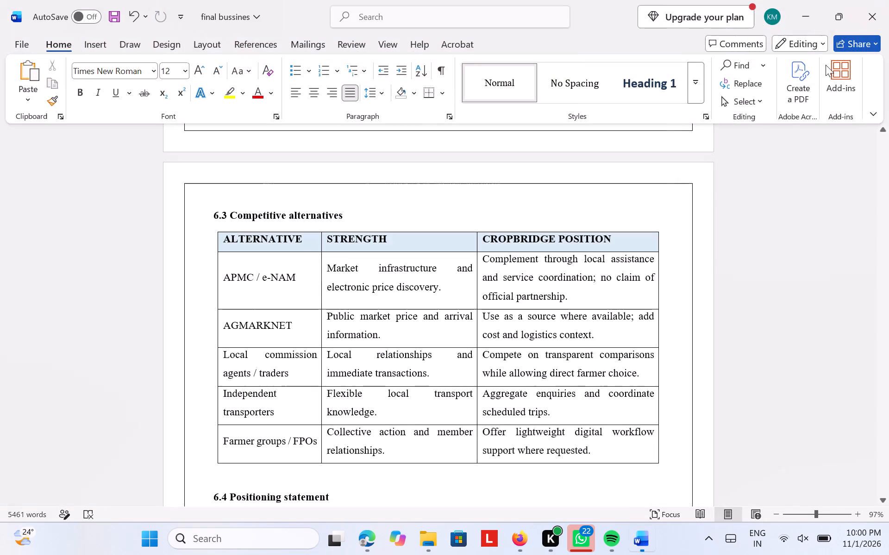
Switch to the Edge browser window holding WhatsApp and the report PDFs.
{"action": "left_click", "coordinate": [354, 552]}
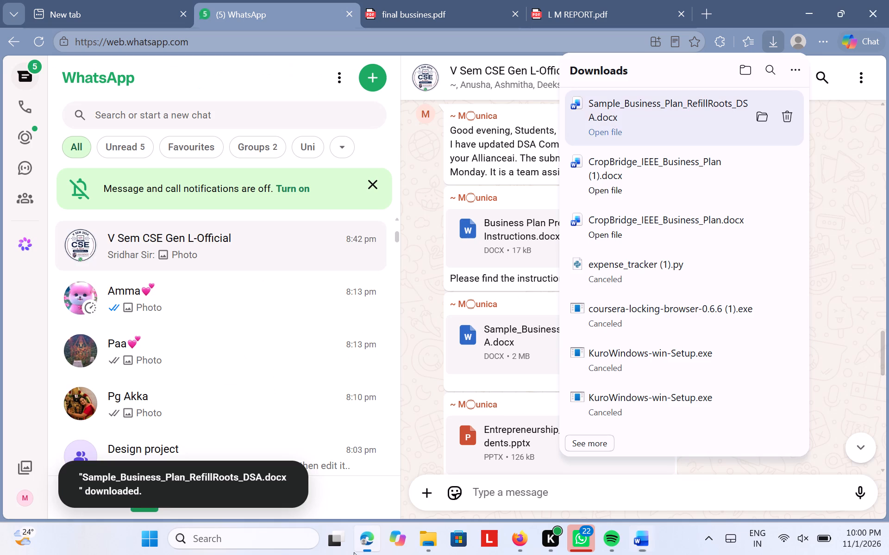
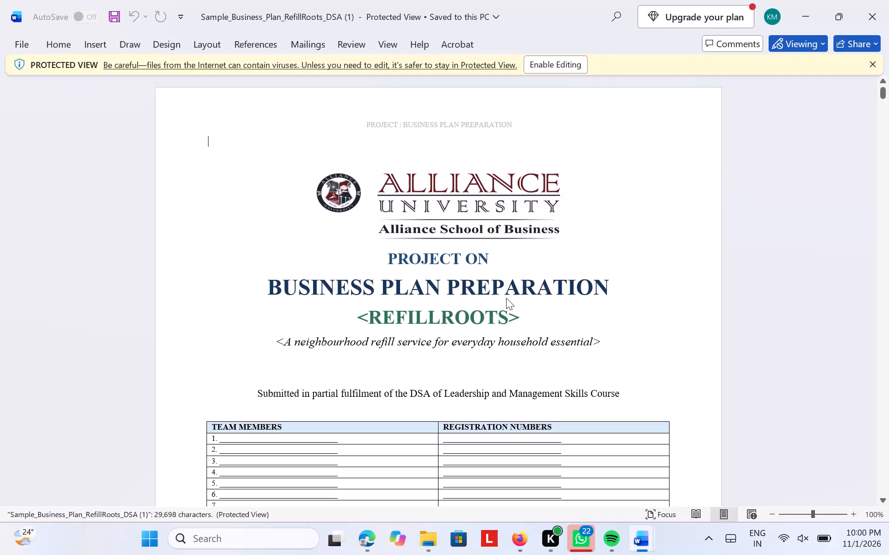
Examine the RefillRoots sample's layout from the cover page through the Assumptions Requiring Validation section, and close the sample.
{"action": "scroll", "coordinate": [506, 298], "scroll_direction": "down", "scroll_amount": 4}
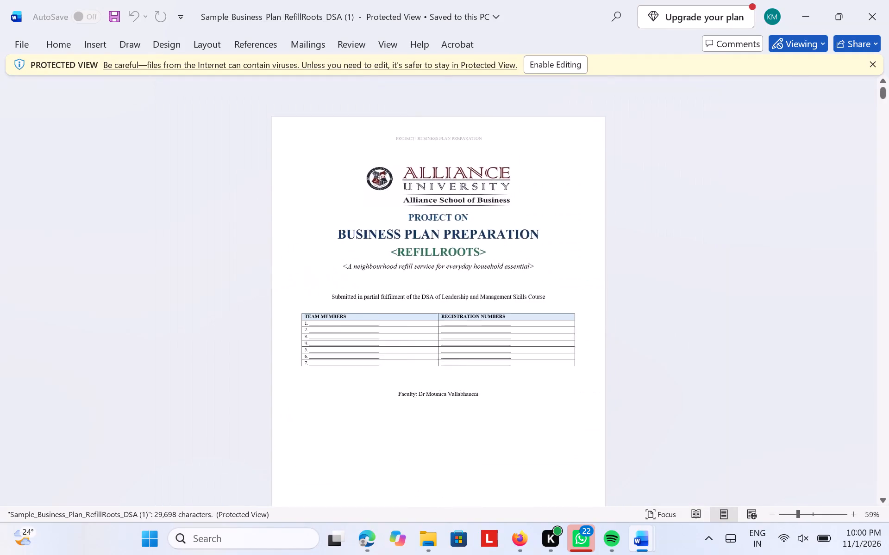
{"action": "scroll", "coordinate": [426, 390], "scroll_direction": "down", "scroll_amount": 5}
{"action": "scroll", "coordinate": [426, 390], "scroll_direction": "up", "scroll_amount": 2}
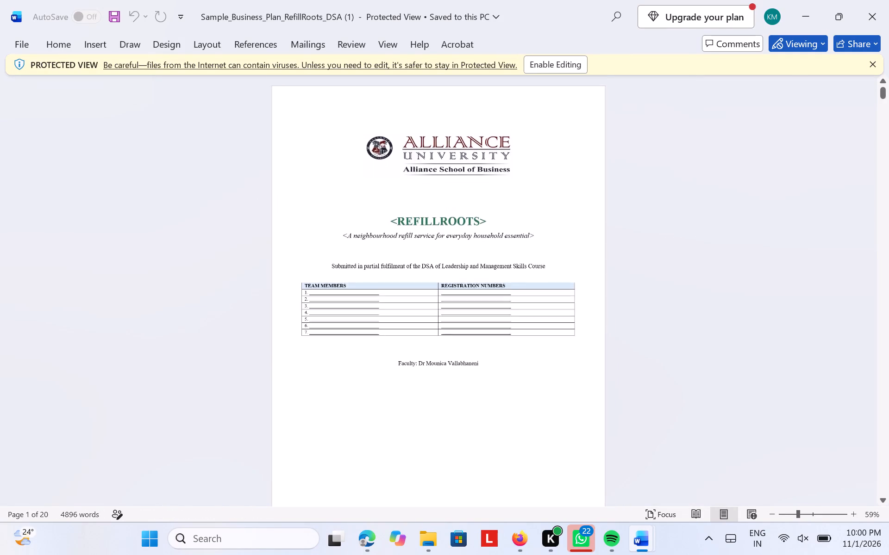
{"action": "scroll", "coordinate": [430, 383], "scroll_direction": "down", "scroll_amount": 5}
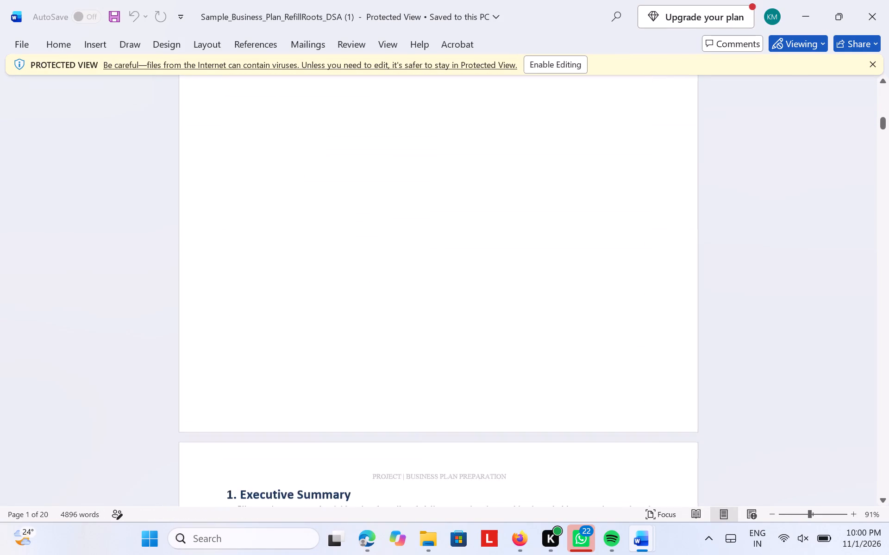
{"action": "scroll", "coordinate": [430, 383], "scroll_direction": "down", "scroll_amount": 5}
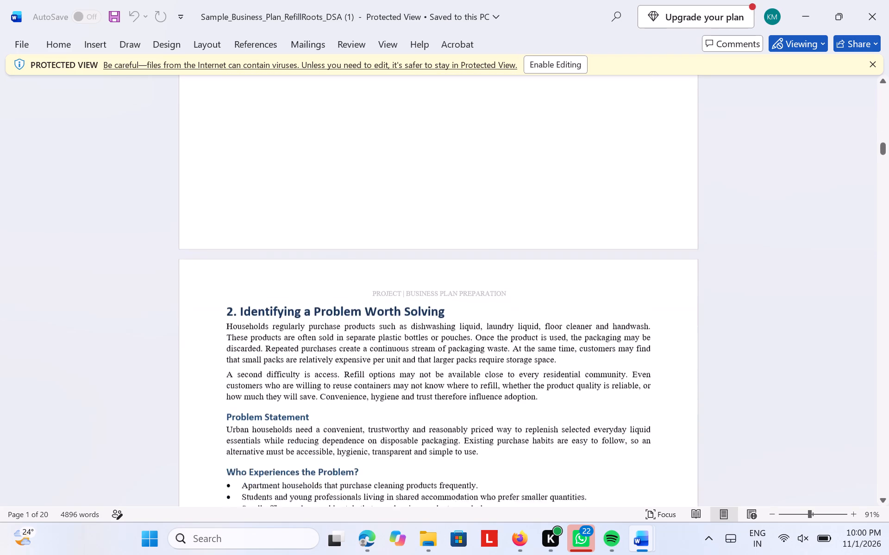
{"action": "scroll", "coordinate": [430, 383], "scroll_direction": "down", "scroll_amount": 10}
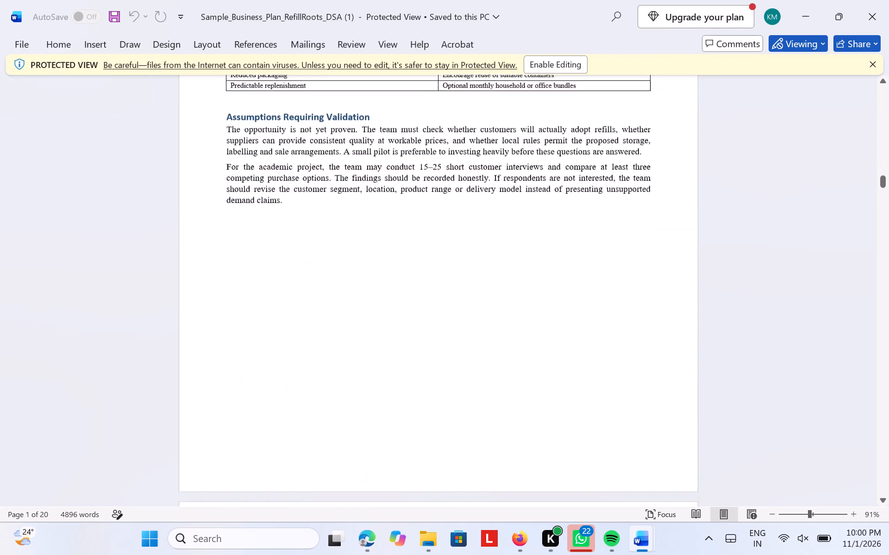
{"action": "left_click", "coordinate": [888, 0]}
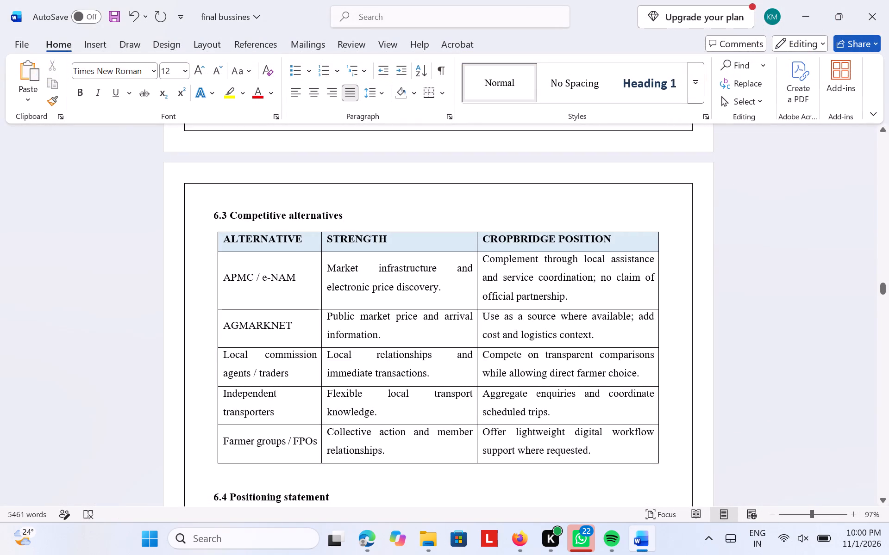
Switch to the Edge browser window holding the WhatsApp chat and the report PDFs.
{"action": "left_click", "coordinate": [376, 530]}
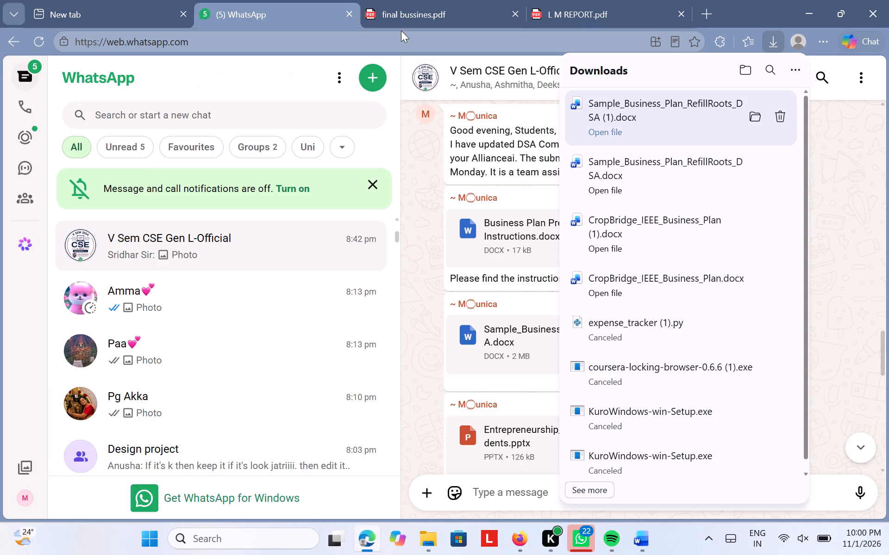
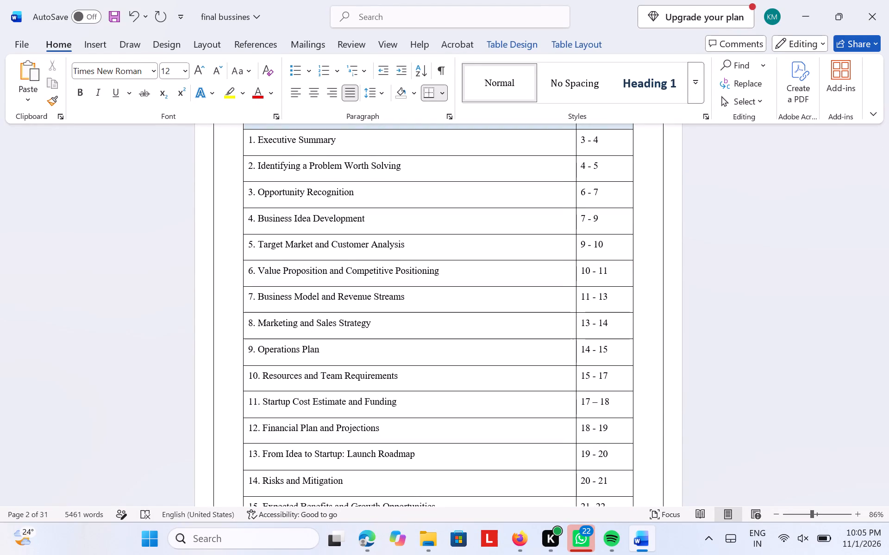
Replace the page range of 2. Identifying a Problem Worth Solving in the contents table with one starting at page 5.
{"action": "left_click", "coordinate": [608, 166]}
{"action": "key", "text": "BackSpace"}
{"action": "key", "text": "BackSpace"}
{"action": "key", "text": "BackSpace"}
{"action": "key", "text": "BackSpace"}
{"action": "key", "text": "BackSpace"}
Enter the page range 5 - 6 for 2. Identifying a Problem Worth Solving in the contents table.
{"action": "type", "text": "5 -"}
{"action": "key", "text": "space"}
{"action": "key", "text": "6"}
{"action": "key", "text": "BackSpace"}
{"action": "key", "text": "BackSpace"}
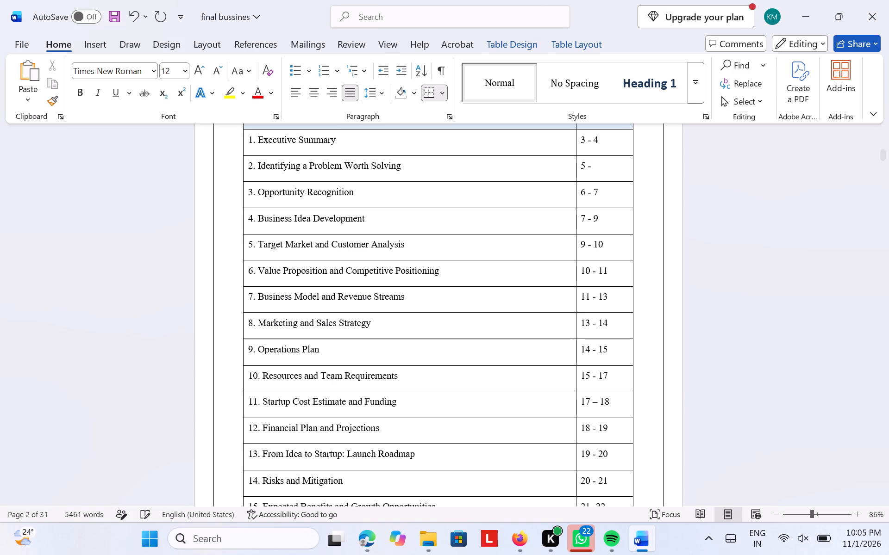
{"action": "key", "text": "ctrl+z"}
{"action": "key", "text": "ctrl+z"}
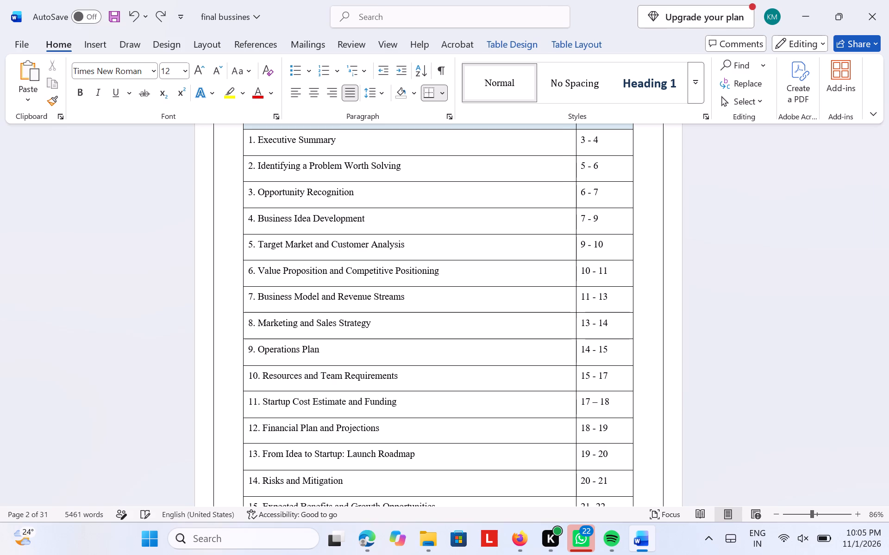
Change the contents table page range for 3. Opportunity Recognition to 7 - 8.
{"action": "double_click", "coordinate": [617, 192]}
{"action": "key", "text": "BackSpace"}
{"action": "key", "text": "BackSpace"}
{"action": "key", "text": "BackSpace"}
{"action": "key", "text": "BackSpace"}
{"action": "key", "text": "BackSpace"}
{"action": "key", "text": "7"}
{"action": "key", "text": "space"}
{"action": "type", "text": "- 9"}
{"action": "key", "text": "BackSpace"}
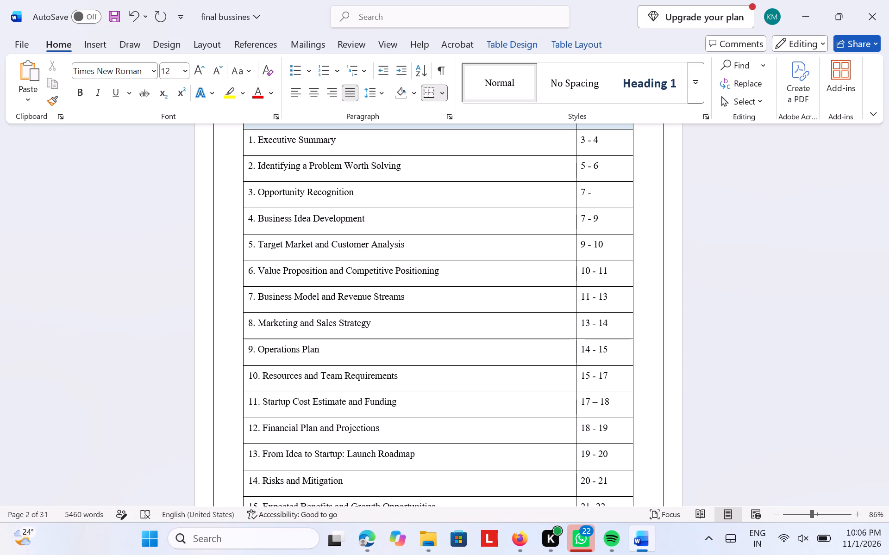
{"action": "key", "text": "8"}
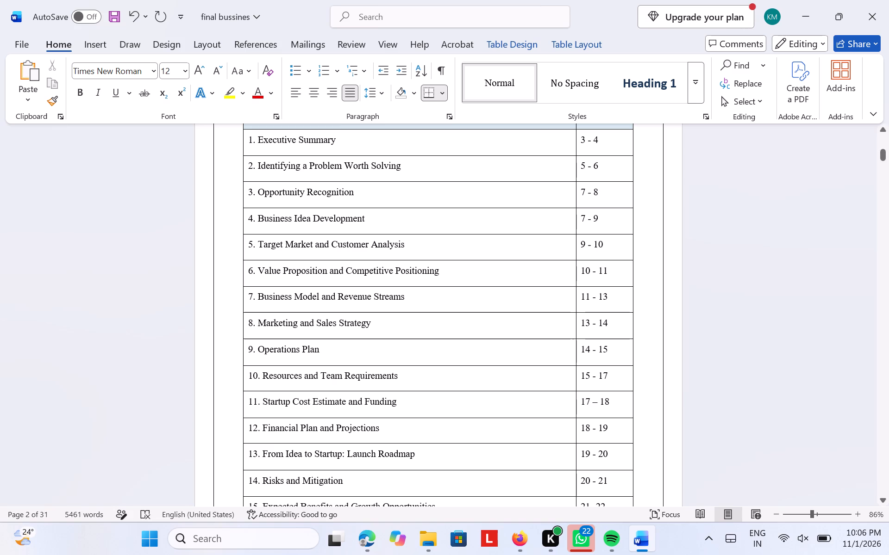
Change the contents table page range for 4. Business Idea Development to 9 - 10.
{"action": "left_click", "coordinate": [611, 220]}
{"action": "key", "text": "BackSpace"}
{"action": "key", "text": "BackSpace"}
{"action": "key", "text": "BackSpace"}
{"action": "key", "text": "BackSpace"}
{"action": "key", "text": "BackSpace"}
{"action": "type", "text": "9 - 10"}
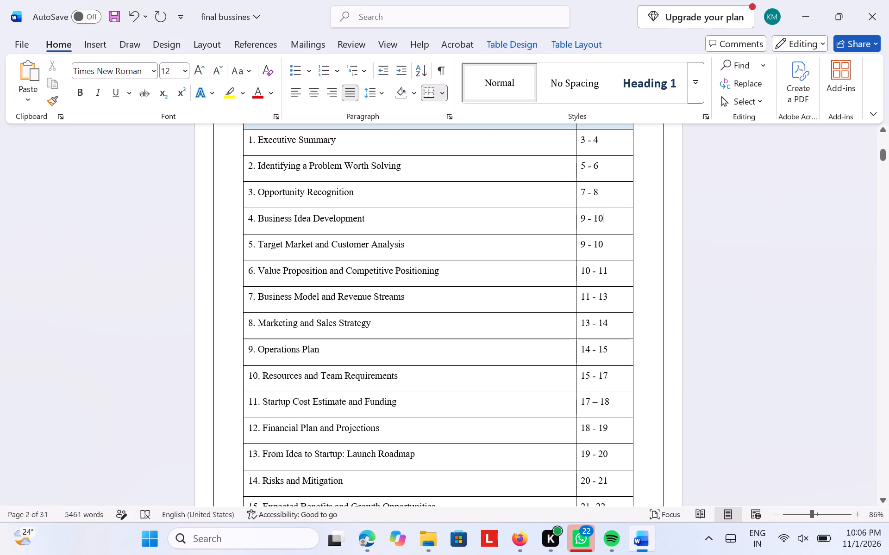
Change the contents table page range for 5. Target Market and Customer Analysis to 11 - 12.
{"action": "left_click", "coordinate": [611, 246]}
{"action": "key", "text": "BackSpace"}
{"action": "key", "text": "BackSpace"}
{"action": "key", "text": "BackSpace"}
{"action": "key", "text": "BackSpace"}
{"action": "key", "text": "BackSpace"}
{"action": "key", "text": "BackSpace"}
{"action": "type", "text": "11 - 12"}
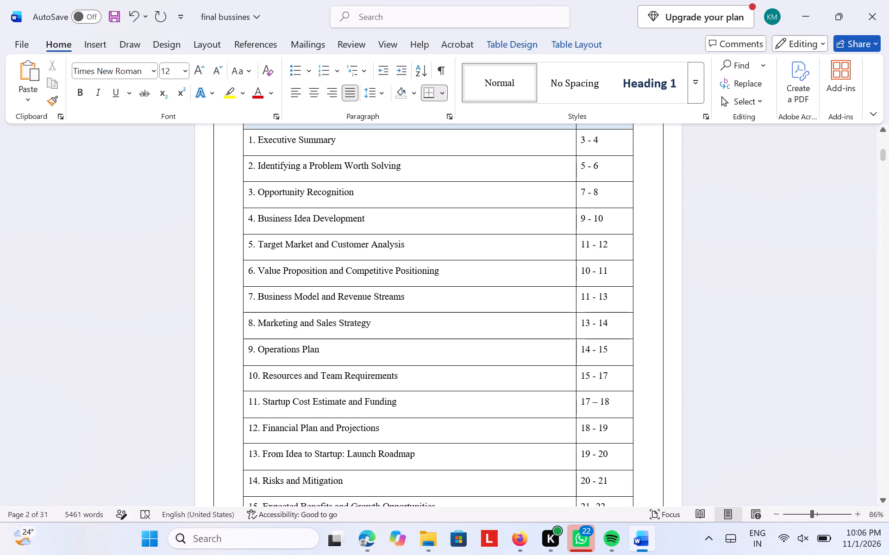
Change the contents table page entry for 6. Value Proposition and Competitive Positioning to the single page 13.
{"action": "left_click", "coordinate": [611, 270]}
{"action": "key", "text": "BackSpace"}
{"action": "key", "text": "BackSpace"}
{"action": "key", "text": "BackSpace"}
{"action": "key", "text": "BackSpace"}
{"action": "key", "text": "BackSpace"}
{"action": "key", "text": "BackSpace"}
{"action": "key", "text": "BackSpace"}
{"action": "type", "text": "13 -"}
{"action": "key", "text": "space"}
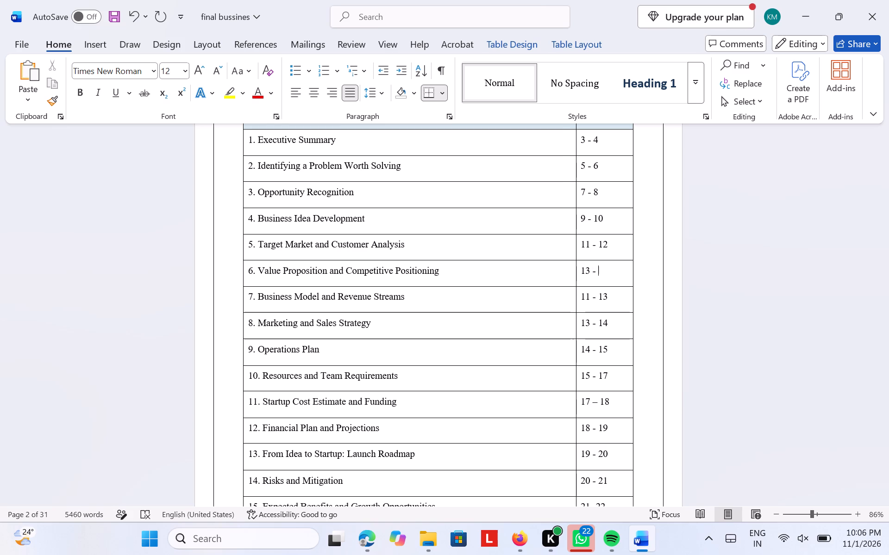
{"action": "key", "text": "BackSpace"}
{"action": "key", "text": "BackSpace"}
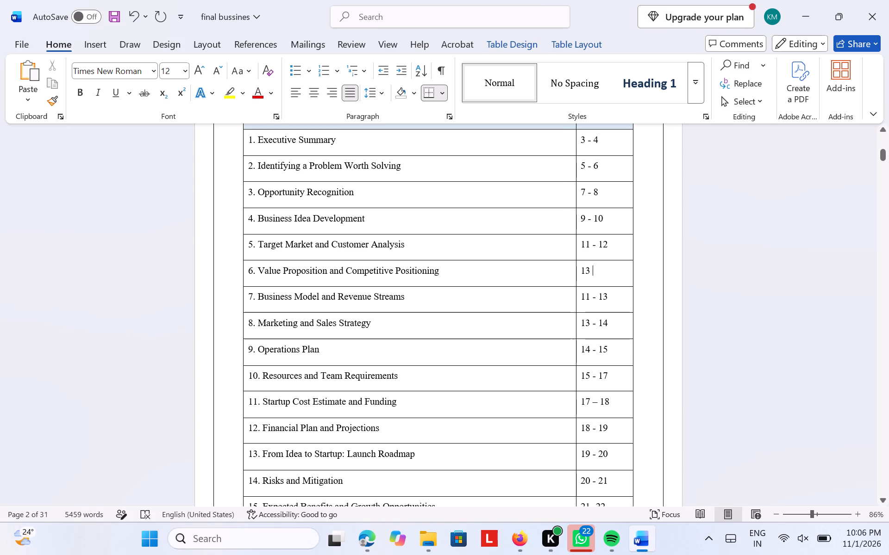
Change the contents table page range for 7. Business Model and Revenue Streams to 14 - 15.
{"action": "left_click", "coordinate": [613, 296]}
{"action": "key", "text": "BackSpace"}
{"action": "key", "text": "BackSpace"}
{"action": "key", "text": "BackSpace"}
{"action": "key", "text": "BackSpace"}
{"action": "key", "text": "BackSpace"}
{"action": "key", "text": "BackSpace"}
{"action": "key", "text": "BackSpace"}
{"action": "type", "text": "14 -"}
{"action": "key", "text": "space"}
{"action": "type", "text": "15"}
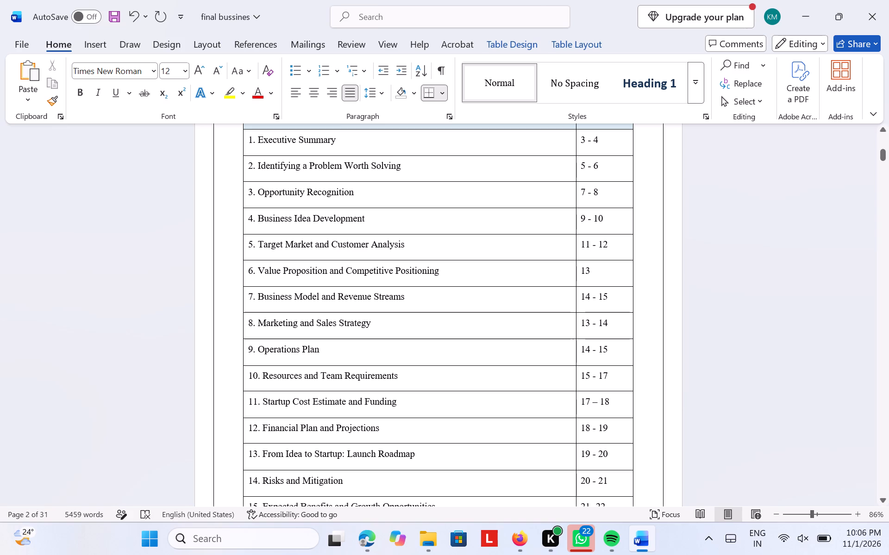
Change the contents table page range for 8. Marketing and Sales Strategy to 16 - 17.
{"action": "left_click", "coordinate": [620, 320]}
{"action": "key", "text": "BackSpace"}
{"action": "key", "text": "BackSpace"}
{"action": "key", "text": "BackSpace"}
{"action": "key", "text": "BackSpace"}
{"action": "key", "text": "BackSpace"}
{"action": "key", "text": "BackSpace"}
{"action": "key", "text": "BackSpace"}
{"action": "key", "text": "1"}
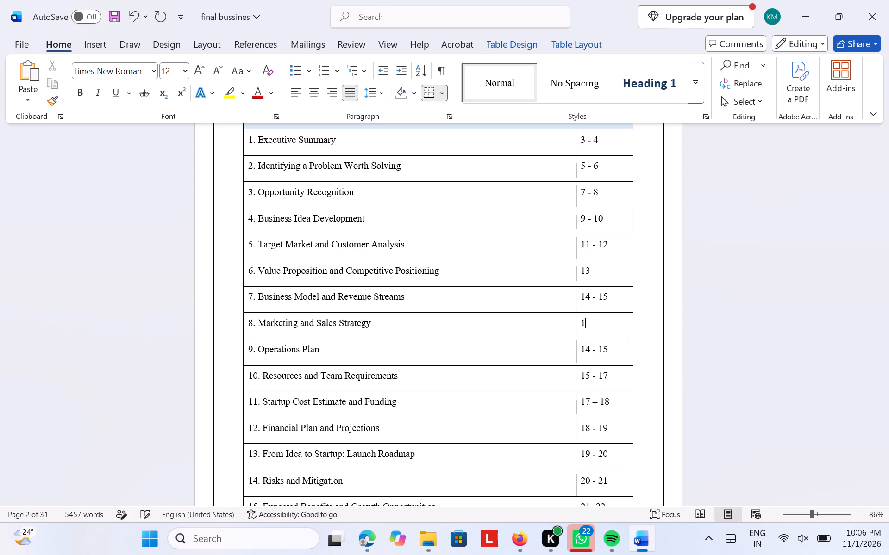
{"action": "type", "text": "6 -"}
{"action": "key", "text": "space"}
{"action": "key", "text": "1"}
{"action": "key", "text": "7"}
Change the contents table page range for 9. Operations Plan to 18 - 19.
{"action": "left_click", "coordinate": [618, 348]}
{"action": "key", "text": "BackSpace"}
{"action": "key", "text": "BackSpace"}
{"action": "key", "text": "BackSpace"}
{"action": "key", "text": "BackSpace"}
{"action": "key", "text": "BackSpace"}
{"action": "key", "text": "BackSpace"}
{"action": "key", "text": "BackSpace"}
{"action": "type", "text": "18 -"}
{"action": "key", "text": "space"}
{"action": "key", "text": "Right"}
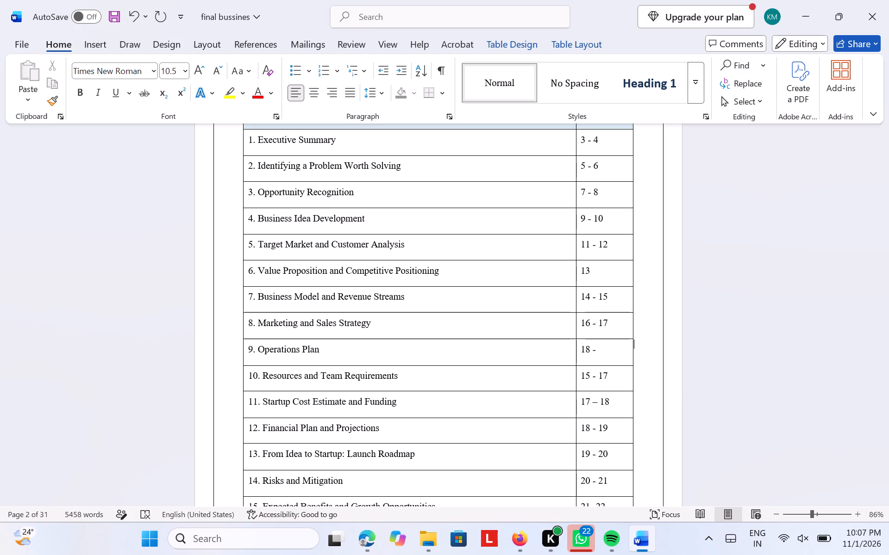
{"action": "key", "text": "1"}
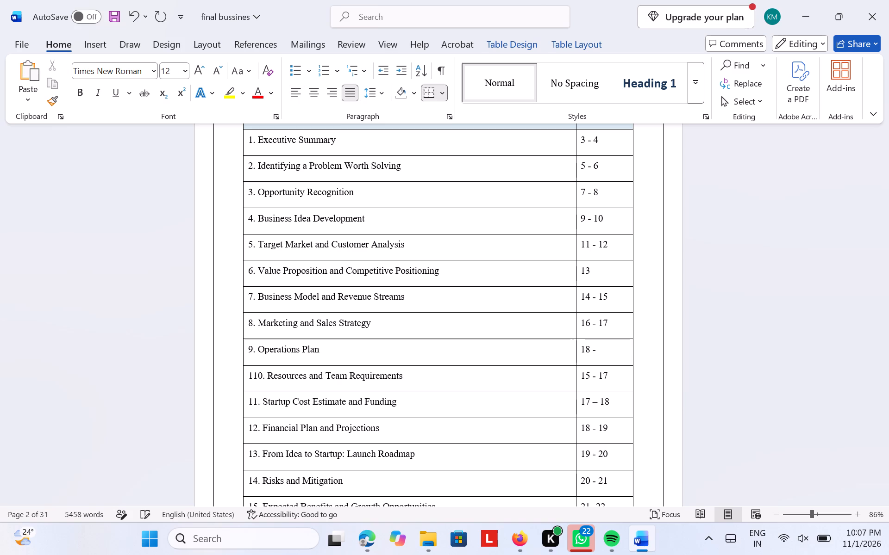
{"action": "key", "text": "9"}
{"action": "key", "text": "ctrl+z"}
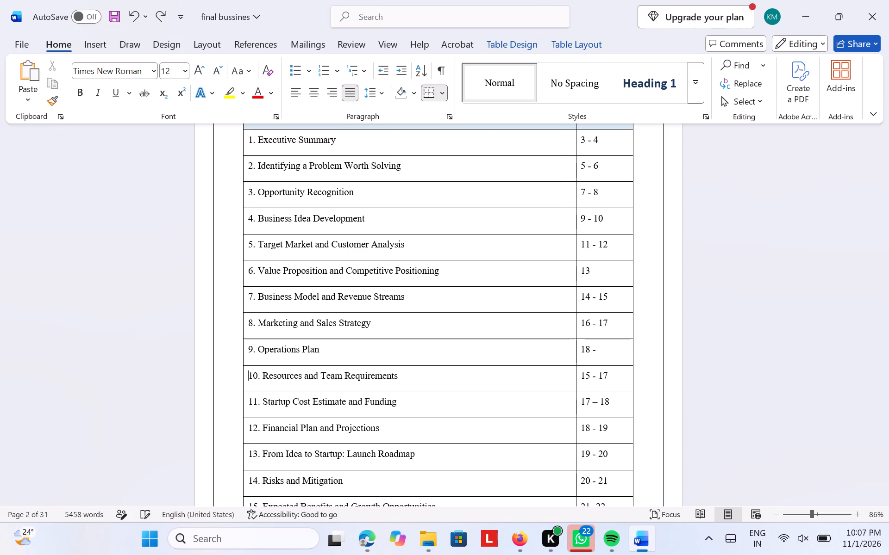
{"action": "key", "text": "ctrl+z"}
{"action": "key", "text": "1"}
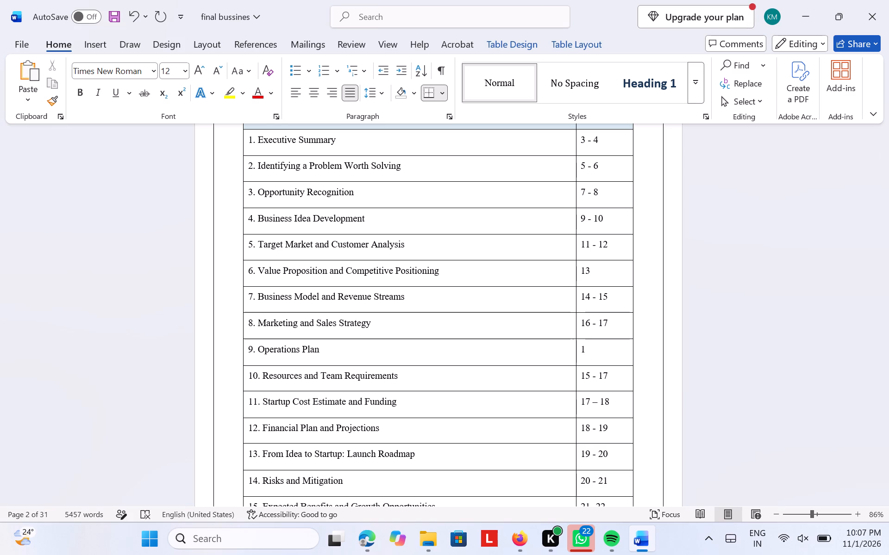
{"action": "type", "text": "8 - 19"}
Change the contents table page range for 10. Resources and Team Requirements to 20 - 21.
{"action": "left_click", "coordinate": [614, 379]}
{"action": "key", "text": "BackSpace"}
{"action": "key", "text": "BackSpace"}
{"action": "key", "text": "BackSpace"}
{"action": "key", "text": "BackSpace"}
{"action": "key", "text": "BackSpace"}
{"action": "key", "text": "BackSpace"}
{"action": "key", "text": "BackSpace"}
{"action": "type", "text": "20 - 21"}
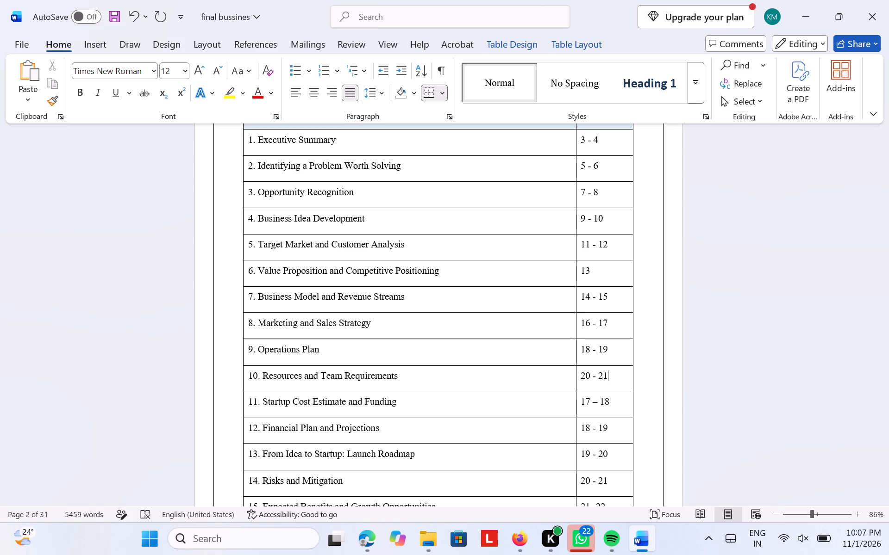
Change the contents table page range for 11. Startup Cost Estimate and Funding to 22 - 23.
{"action": "left_click", "coordinate": [613, 402]}
{"action": "key", "text": "BackSpace"}
{"action": "key", "text": "BackSpace"}
{"action": "key", "text": "BackSpace"}
{"action": "key", "text": "BackSpace"}
{"action": "key", "text": "BackSpace"}
{"action": "key", "text": "BackSpace"}
{"action": "key", "text": "BackSpace"}
{"action": "key", "text": "BackSpace"}
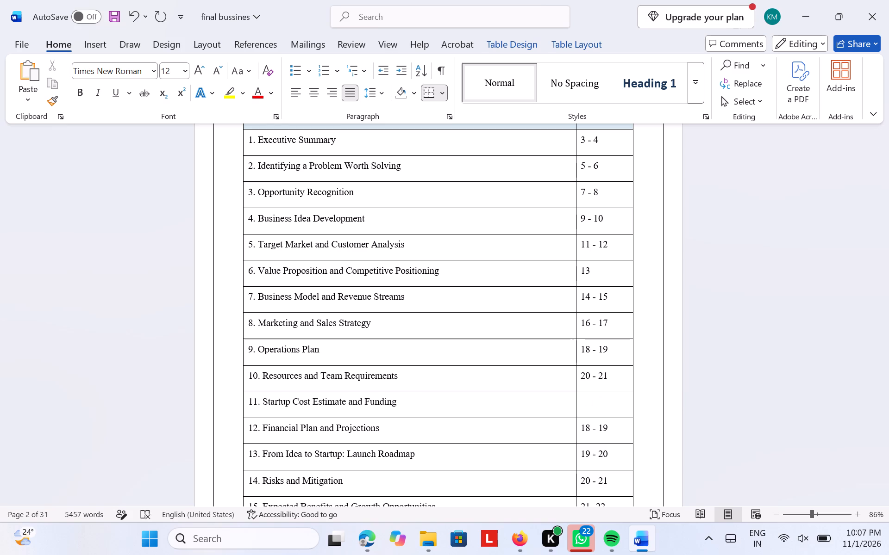
{"action": "type", "text": "22 -"}
{"action": "key", "text": "space"}
{"action": "type", "text": "23"}
Change the contents table page range for 12. Financial Plan and Projections to 24 - 25.
{"action": "left_click", "coordinate": [614, 425]}
{"action": "key", "text": "BackSpace"}
{"action": "key", "text": "BackSpace"}
{"action": "key", "text": "BackSpace"}
{"action": "key", "text": "BackSpace"}
{"action": "key", "text": "BackSpace"}
{"action": "key", "text": "BackSpace"}
{"action": "key", "text": "BackSpace"}
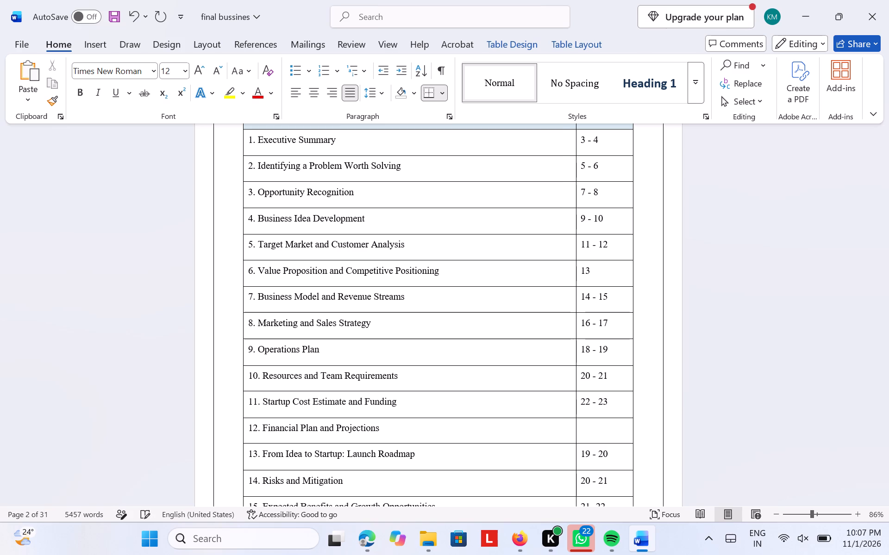
{"action": "type", "text": "24"}
{"action": "key", "text": "space"}
{"action": "type", "text": "-"}
{"action": "key", "text": "space"}
{"action": "type", "text": "25"}
Change the contents table page entry for 13. From Idea to Startup: Launch Roadmap to 26.
{"action": "left_click", "coordinate": [613, 457]}
{"action": "key", "text": "BackSpace"}
{"action": "key", "text": "BackSpace"}
{"action": "key", "text": "BackSpace"}
{"action": "key", "text": "BackSpace"}
{"action": "key", "text": "BackSpace"}
{"action": "key", "text": "BackSpace"}
{"action": "key", "text": "BackSpace"}
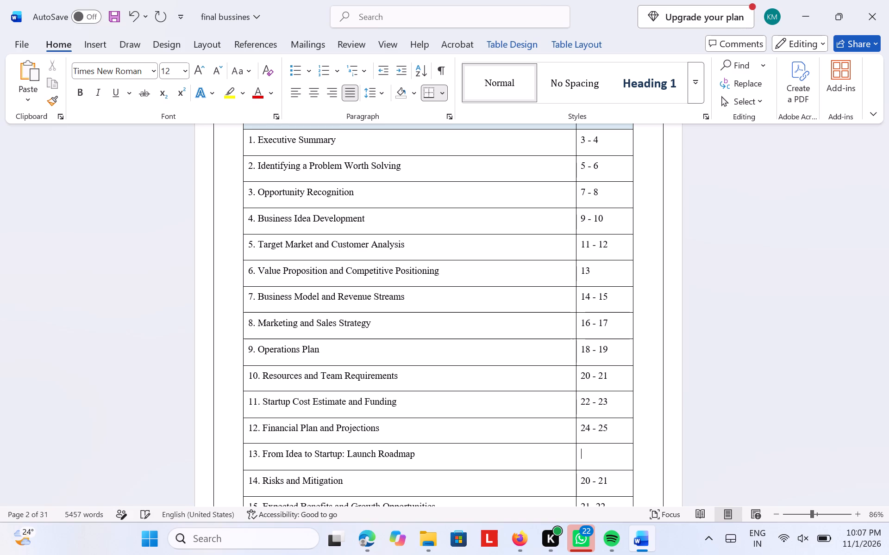
{"action": "type", "text": "26 -"}
{"action": "key", "text": "space"}
{"action": "key", "text": "BackSpace"}
{"action": "key", "text": "BackSpace"}
Change the contents table page entry for 14. Risks and Mitigation to 27.
{"action": "scroll", "coordinate": [613, 457], "scroll_direction": "down", "scroll_amount": 2}
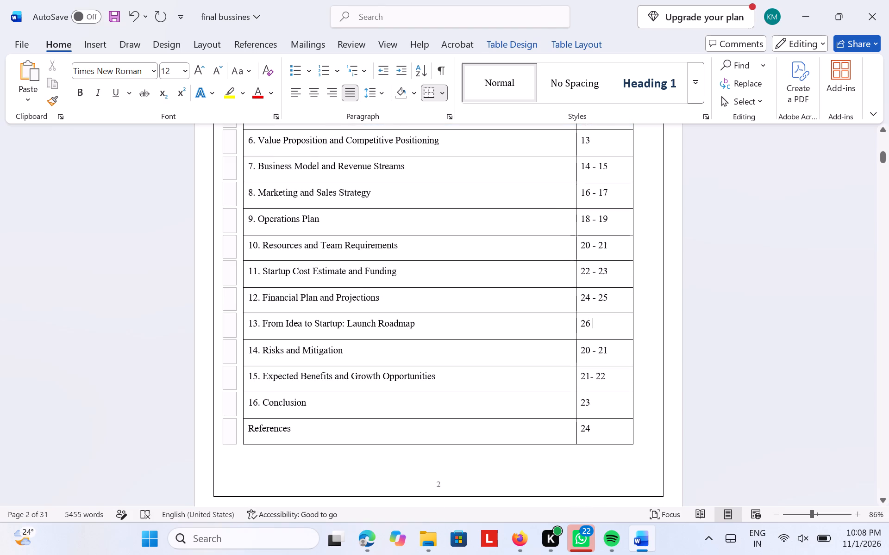
{"action": "left_click", "coordinate": [617, 349]}
{"action": "key", "text": "BackSpace"}
{"action": "key", "text": "BackSpace"}
{"action": "key", "text": "BackSpace"}
{"action": "key", "text": "BackSpace"}
{"action": "key", "text": "BackSpace"}
{"action": "key", "text": "BackSpace"}
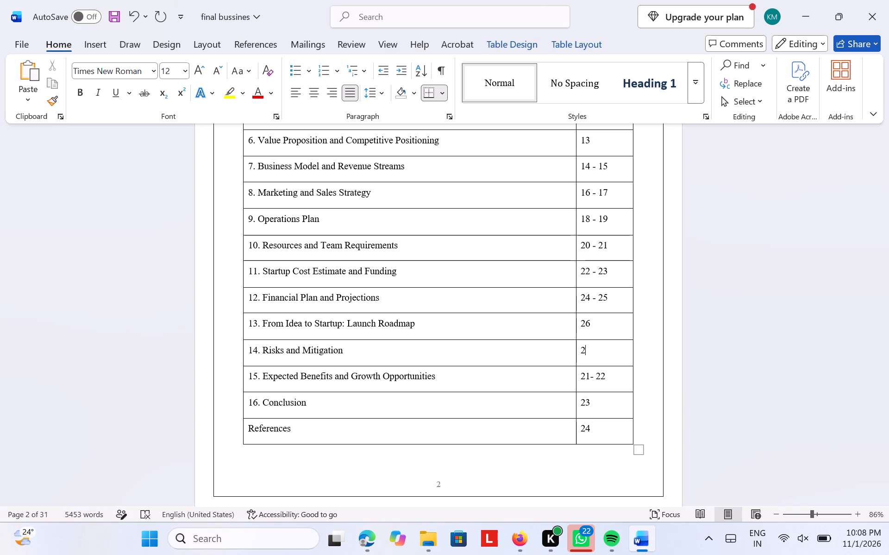
{"action": "type", "text": "6 -"}
{"action": "key", "text": "space"}
{"action": "key", "text": "BackSpace"}
{"action": "key", "text": "BackSpace"}
{"action": "key", "text": "BackSpace"}
{"action": "key", "text": "BackSpace"}
{"action": "type", "text": "7"}
{"action": "key", "text": "space"}
{"action": "key", "text": "BackSpace"}
Change the contents table page range for 15. Expected Benefits and Growth Opportunities to 28 - 29.
{"action": "left_click", "coordinate": [617, 373]}
{"action": "key", "text": "BackSpace"}
{"action": "key", "text": "BackSpace"}
{"action": "key", "text": "BackSpace"}
{"action": "key", "text": "BackSpace"}
{"action": "key", "text": "BackSpace"}
{"action": "key", "text": "8"}
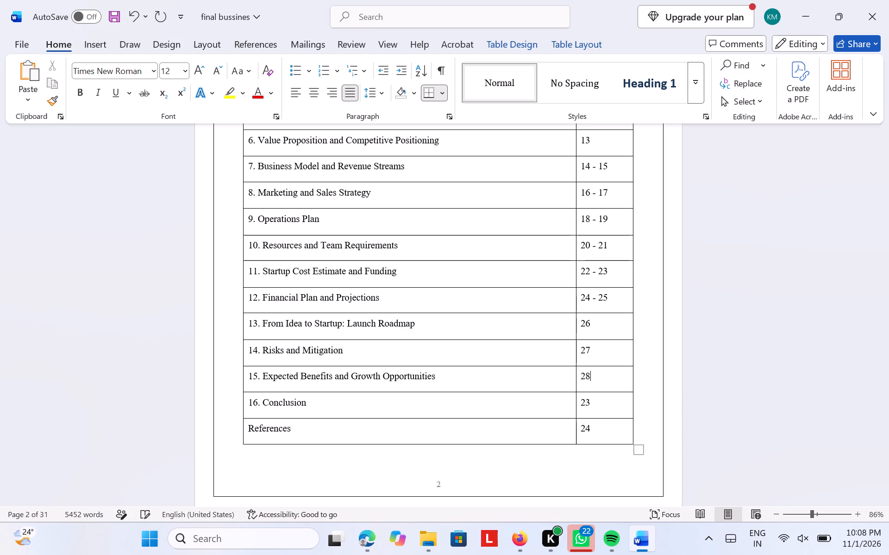
{"action": "key", "text": "space"}
{"action": "type", "text": "- 29"}
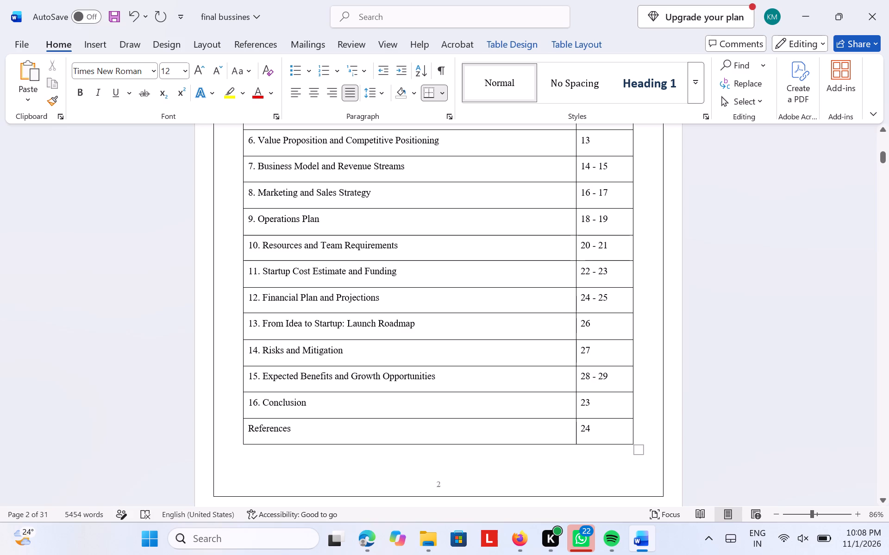
Change the contents table page entry for 16. Conclusion to 30.
{"action": "left_click", "coordinate": [607, 405]}
{"action": "key", "text": "BackSpace"}
{"action": "key", "text": "BackSpace"}
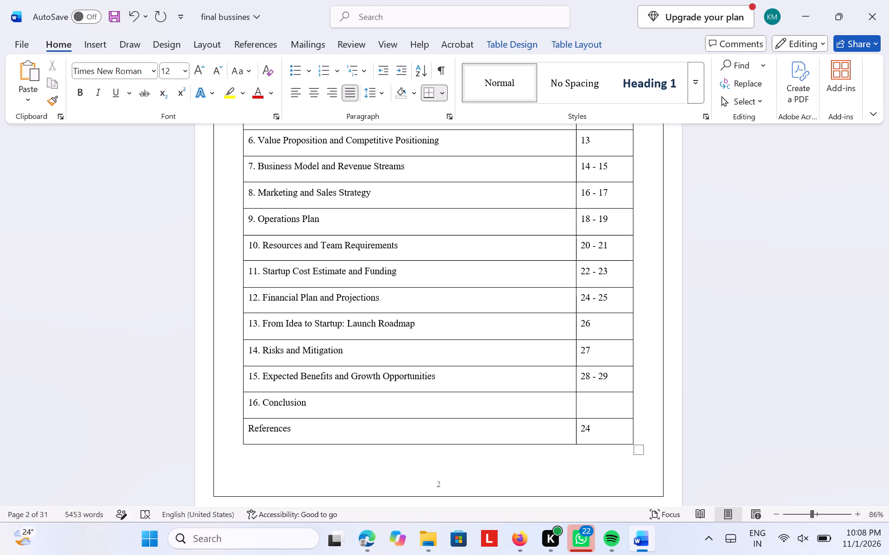
{"action": "type", "text": "30"}
Change the contents table page entry for References to 31.
{"action": "left_click", "coordinate": [600, 434]}
{"action": "key", "text": "BackSpace"}
{"action": "key", "text": "BackSpace"}
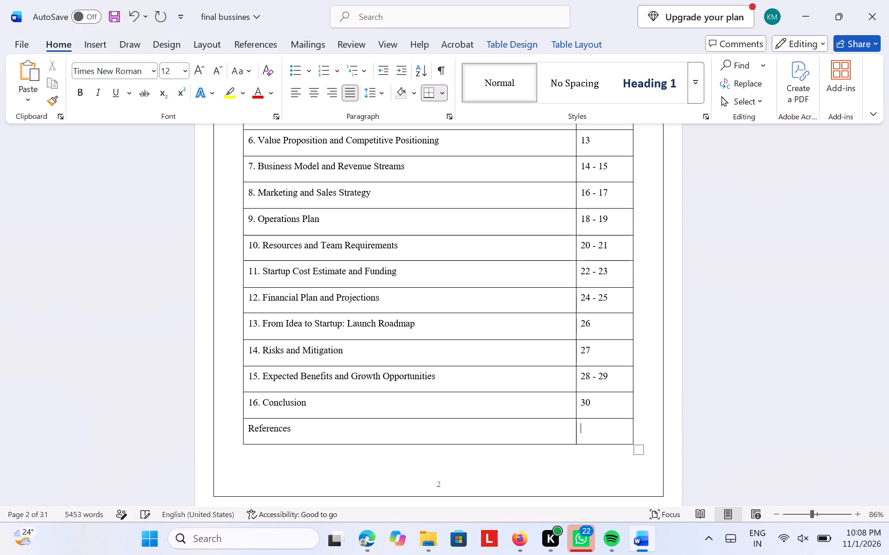
{"action": "type", "text": "31"}
Review the page layout and table breaks from the contents table through section 12.4 Three-year directional view.
{"action": "scroll", "coordinate": [611, 475], "scroll_direction": "up", "scroll_amount": 4}
{"action": "scroll", "coordinate": [611, 475], "scroll_direction": "down", "scroll_amount": 2}
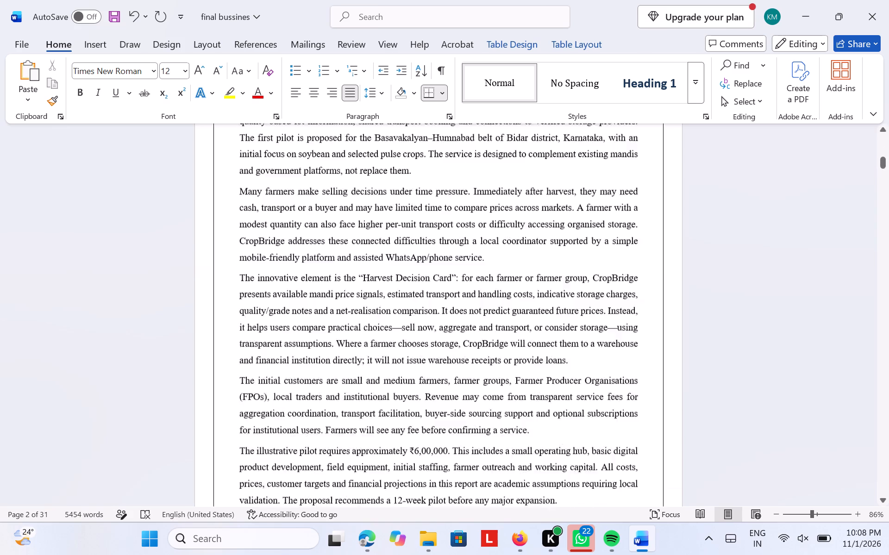
{"action": "scroll", "coordinate": [611, 475], "scroll_direction": "down", "scroll_amount": 9}
{"action": "scroll", "coordinate": [611, 475], "scroll_direction": "up", "scroll_amount": 1}
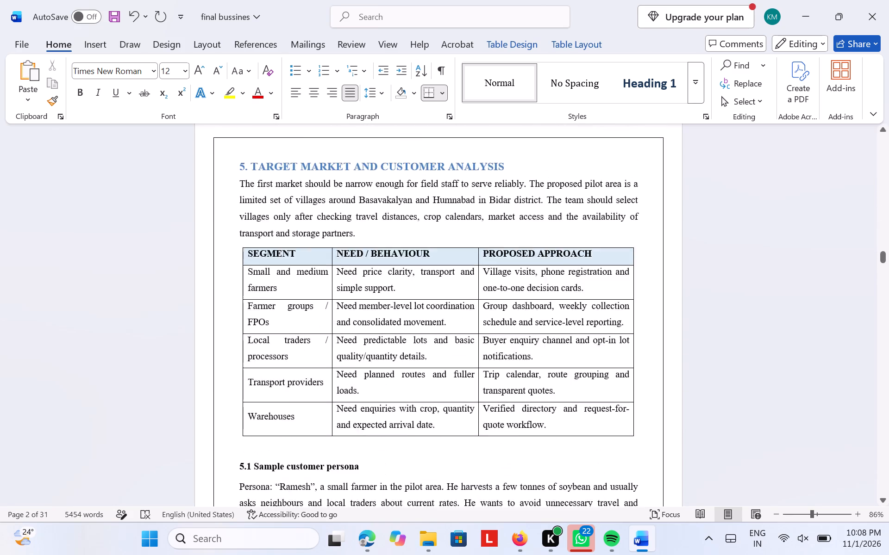
{"action": "scroll", "coordinate": [611, 475], "scroll_direction": "down", "scroll_amount": 7}
{"action": "scroll", "coordinate": [611, 475], "scroll_direction": "up", "scroll_amount": 1}
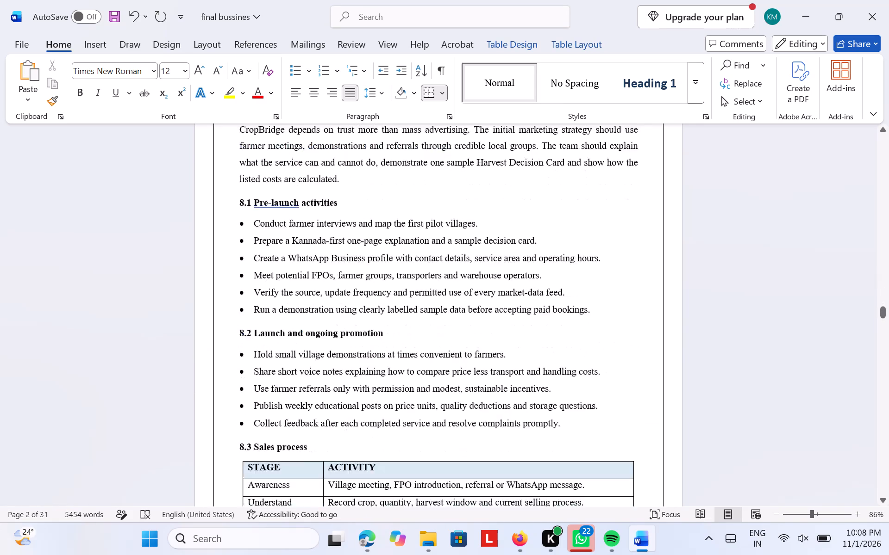
{"action": "scroll", "coordinate": [611, 475], "scroll_direction": "up", "scroll_amount": 1}
{"action": "scroll", "coordinate": [611, 475], "scroll_direction": "down", "scroll_amount": 2}
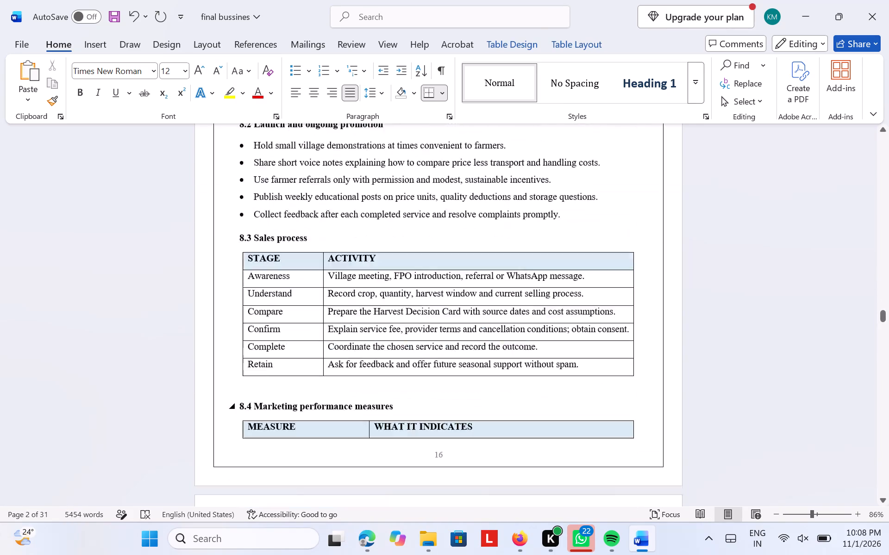
{"action": "scroll", "coordinate": [611, 475], "scroll_direction": "down", "scroll_amount": 4}
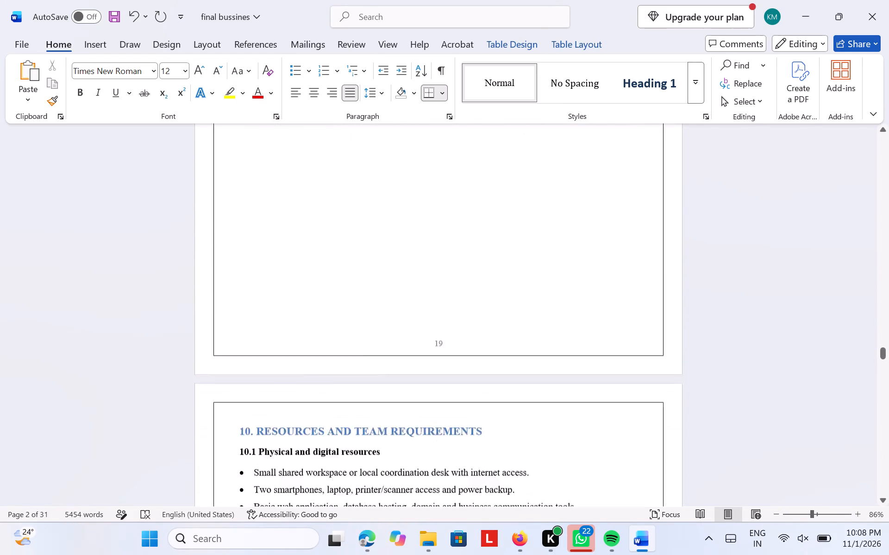
{"action": "scroll", "coordinate": [611, 475], "scroll_direction": "down", "scroll_amount": 2}
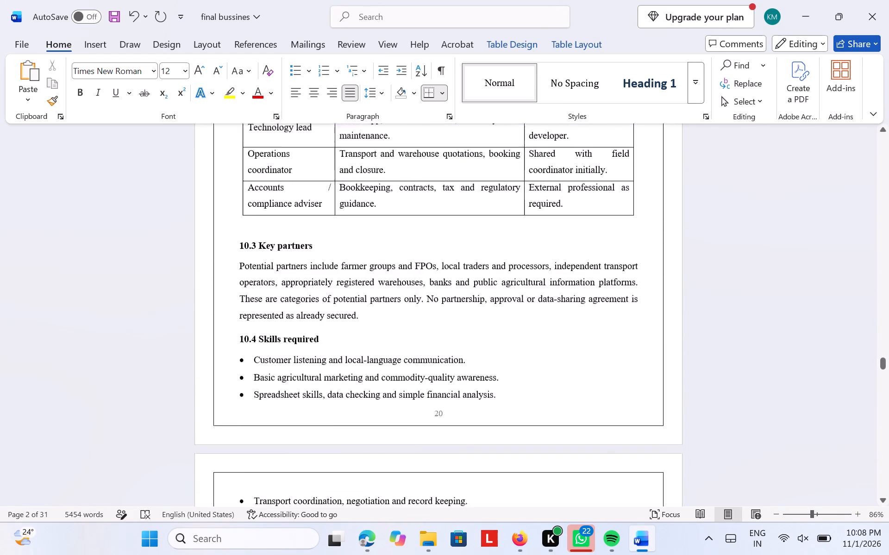
{"action": "scroll", "coordinate": [611, 475], "scroll_direction": "down", "scroll_amount": 5}
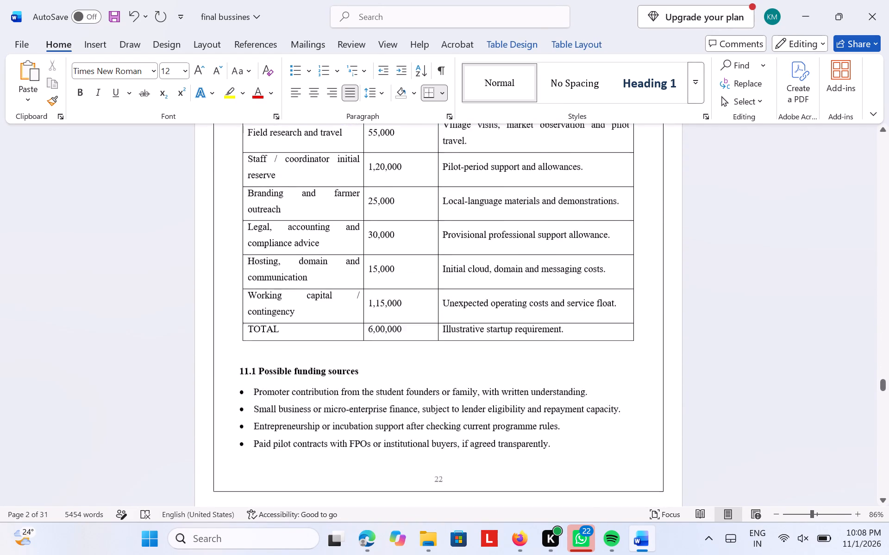
{"action": "scroll", "coordinate": [611, 475], "scroll_direction": "down", "scroll_amount": 4}
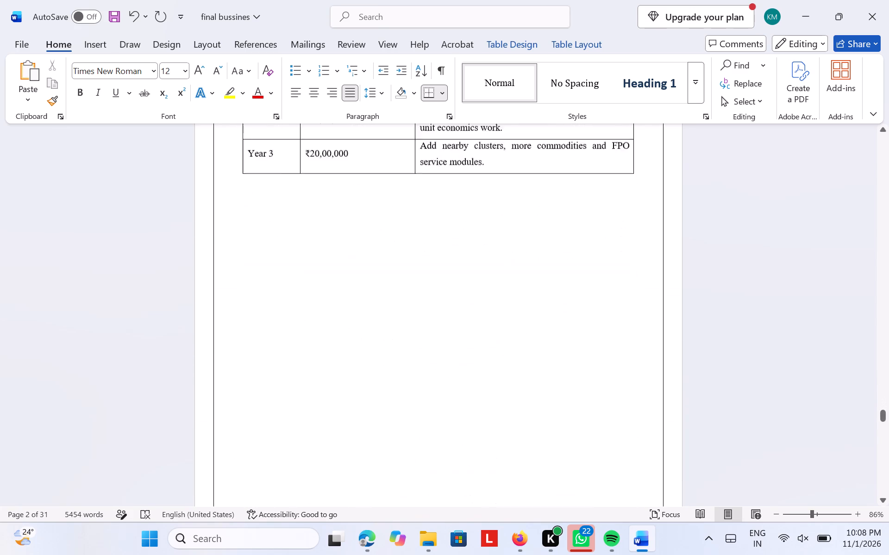
{"action": "scroll", "coordinate": [611, 475], "scroll_direction": "down", "scroll_amount": 1}
Recheck the page breaks backwards from section 12 to the section 7 Business Model and Revenue Streams tables.
{"action": "scroll", "coordinate": [611, 475], "scroll_direction": "up", "scroll_amount": 6}
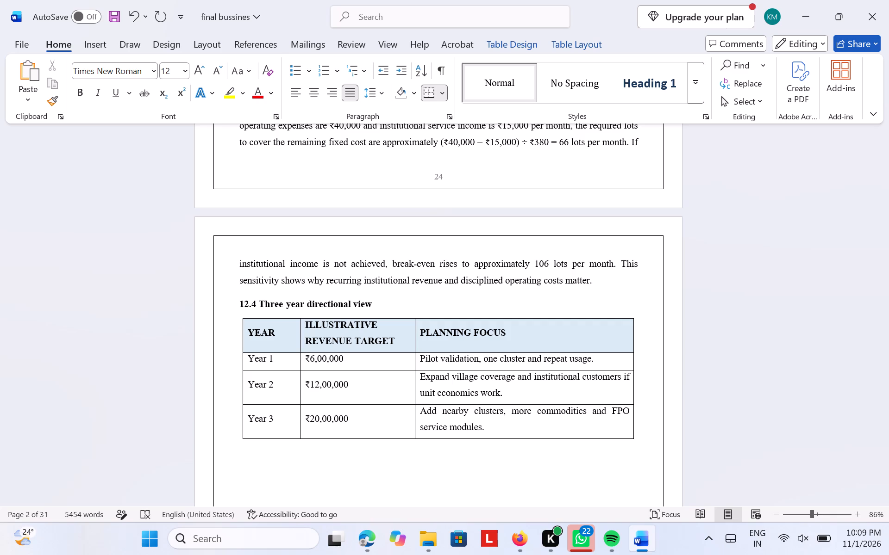
{"action": "scroll", "coordinate": [611, 475], "scroll_direction": "up", "scroll_amount": 11}
{"action": "scroll", "coordinate": [611, 475], "scroll_direction": "up", "scroll_amount": 14}
{"action": "scroll", "coordinate": [611, 475], "scroll_direction": "down", "scroll_amount": 2}
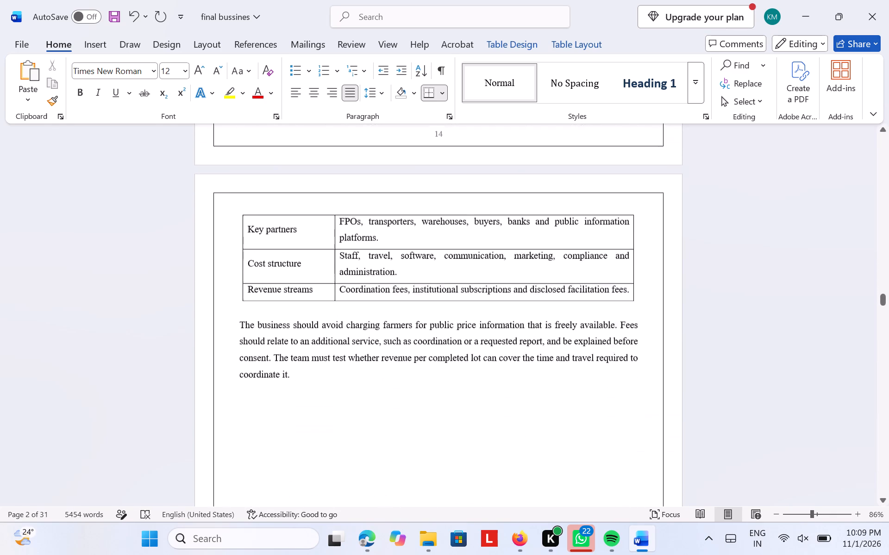
{"action": "scroll", "coordinate": [611, 475], "scroll_direction": "up", "scroll_amount": 5}
{"action": "scroll", "coordinate": [611, 475], "scroll_direction": "down", "scroll_amount": 5}
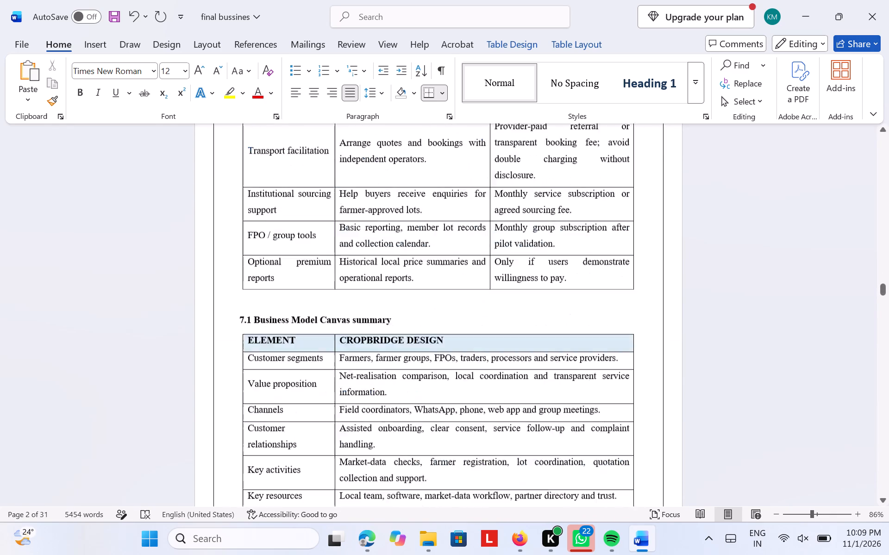
{"action": "scroll", "coordinate": [611, 475], "scroll_direction": "down", "scroll_amount": 3}
{"action": "scroll", "coordinate": [611, 475], "scroll_direction": "up", "scroll_amount": 1}
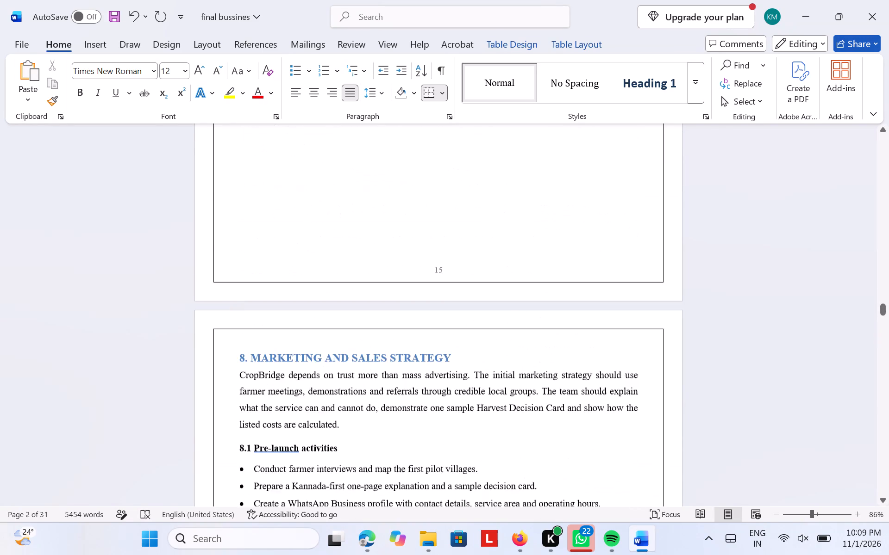
Insert a blank line before the 8.4 Marketing performance measures heading to push it and its table header onto page 17.
{"action": "scroll", "coordinate": [611, 475], "scroll_direction": "up", "scroll_amount": 1}
{"action": "scroll", "coordinate": [611, 475], "scroll_direction": "down", "scroll_amount": 4}
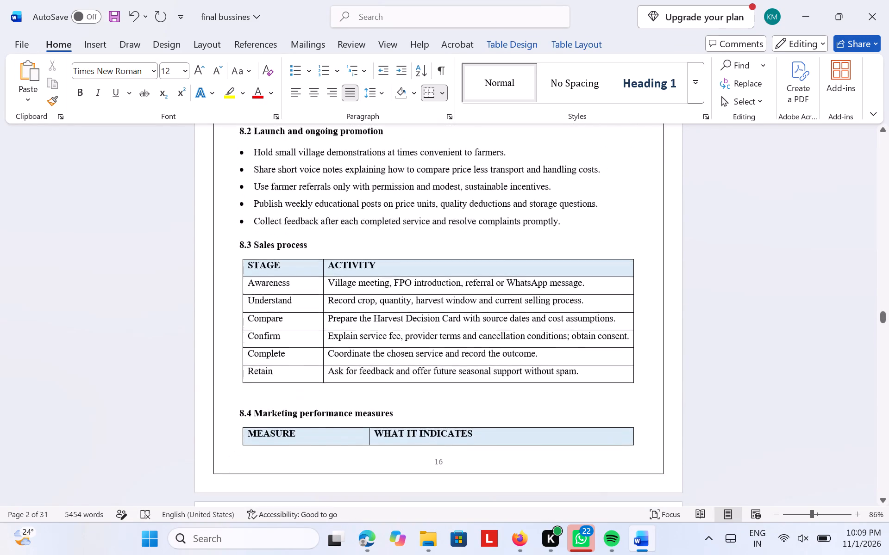
{"action": "scroll", "coordinate": [611, 475], "scroll_direction": "down", "scroll_amount": 1}
{"action": "scroll", "coordinate": [595, 513], "scroll_direction": "up", "scroll_amount": 1}
{"action": "scroll", "coordinate": [561, 369], "scroll_direction": "up", "scroll_amount": 2}
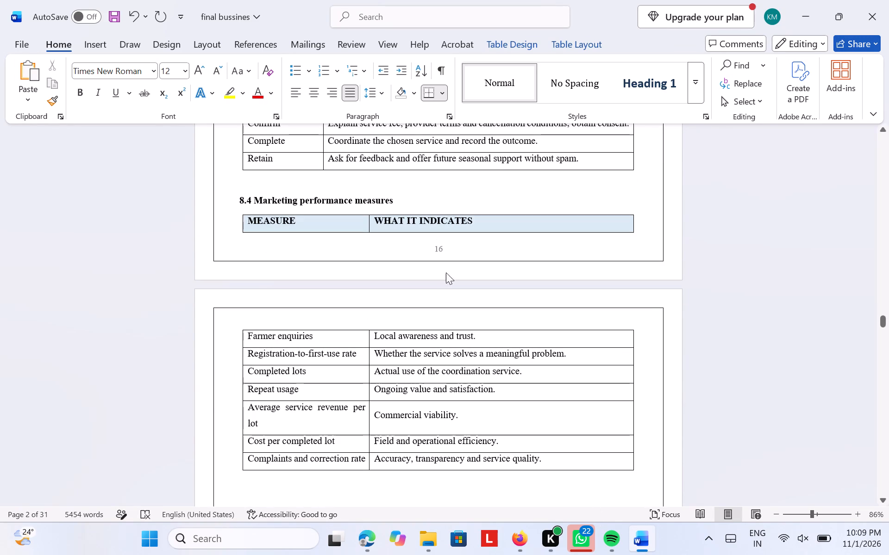
{"action": "left_click", "coordinate": [241, 197]}
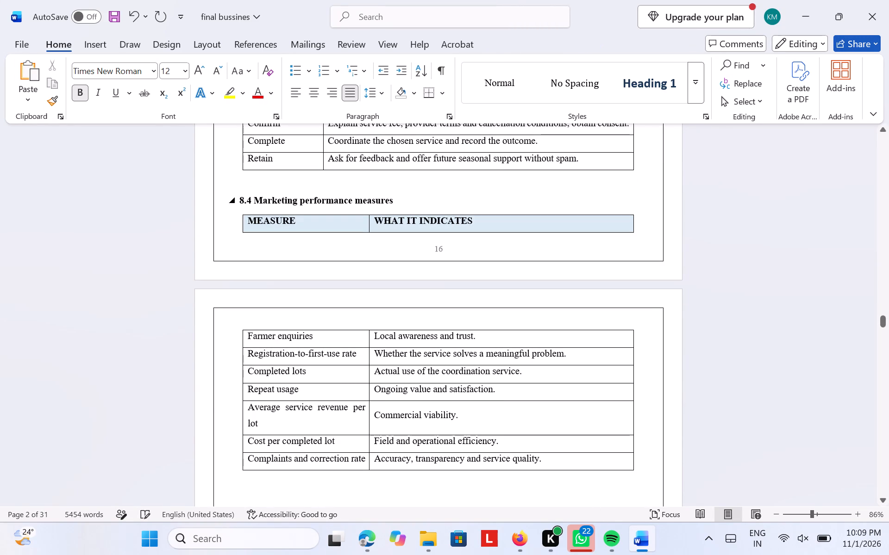
{"action": "key", "text": "Return"}
Delete the extra blank line above the 9. Operations Plan heading.
{"action": "scroll", "coordinate": [241, 197], "scroll_direction": "down", "scroll_amount": 5}
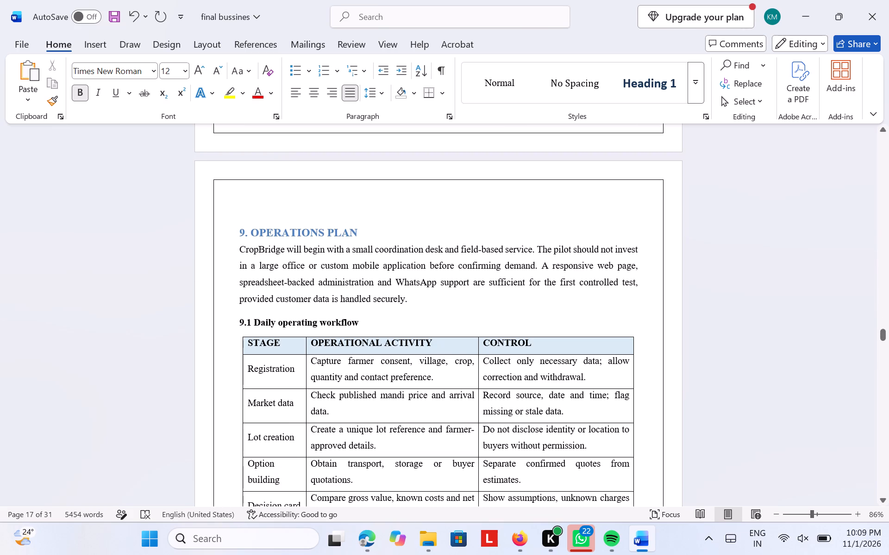
{"action": "key", "text": "BackSpace"}
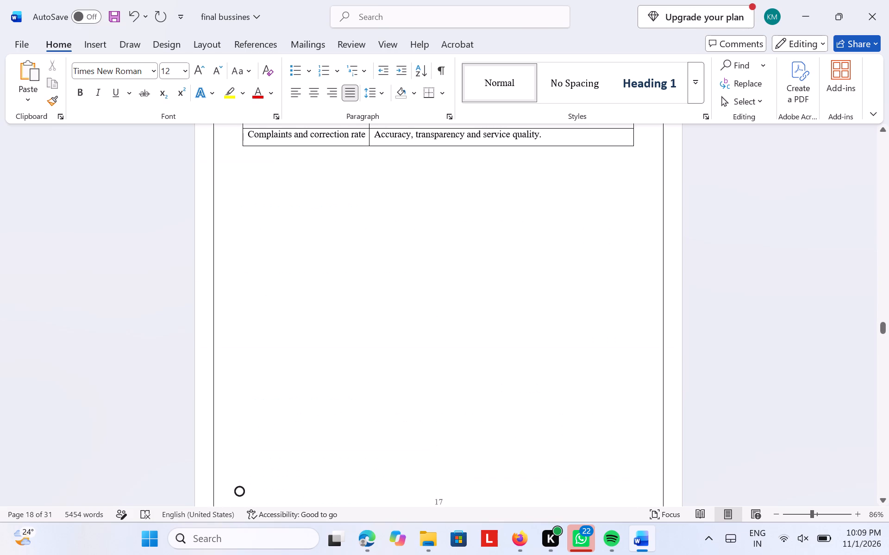
Look over the remaining pages, and start saving a copy in the Downloads folder with the file name FINAL L M R.
{"action": "scroll", "coordinate": [124, 195], "scroll_direction": "down", "scroll_amount": 12}
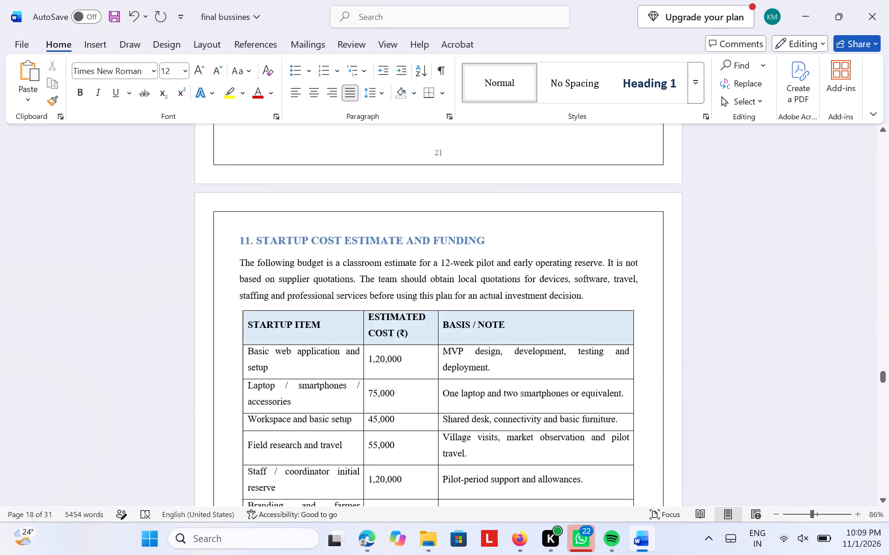
{"action": "scroll", "coordinate": [124, 195], "scroll_direction": "down", "scroll_amount": 19}
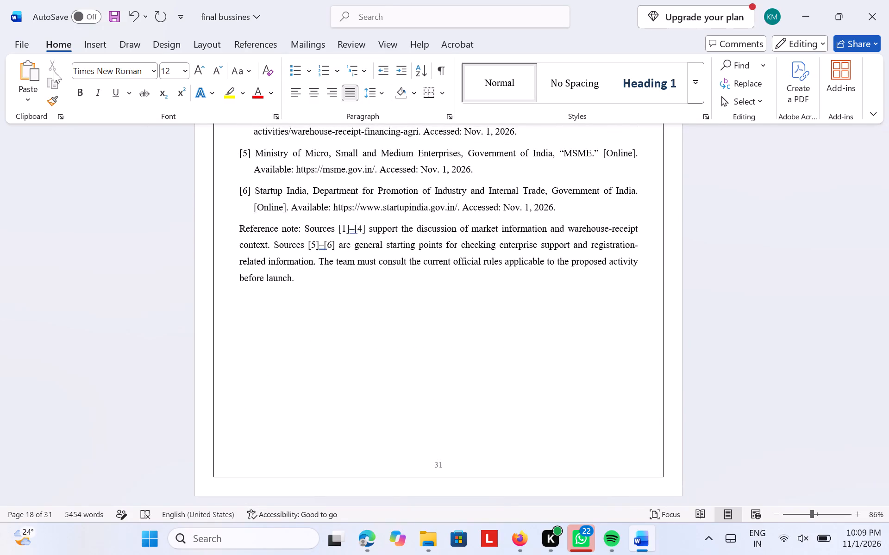
{"action": "left_click", "coordinate": [18, 40]}
{"action": "left_click", "coordinate": [68, 231]}
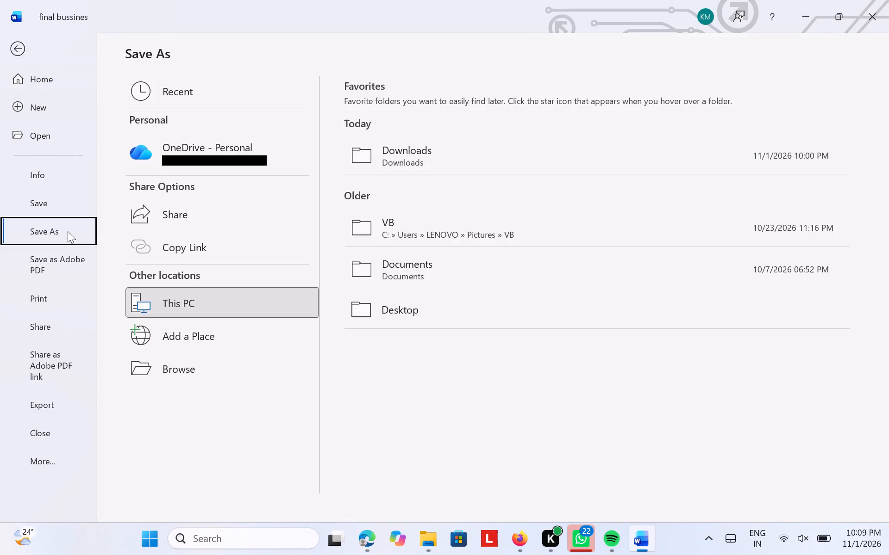
{"action": "left_click", "coordinate": [504, 161]}
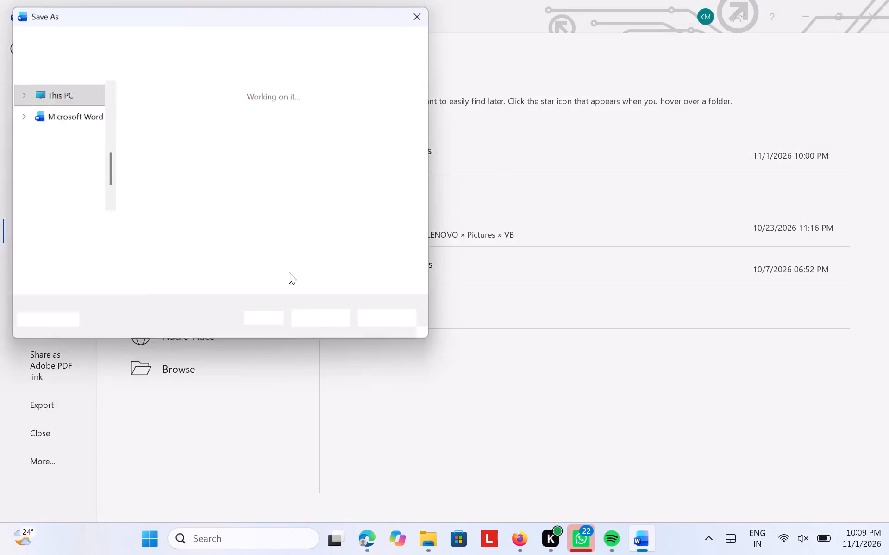
{"action": "key", "text": "BackSpace"}
{"action": "key", "text": "BackSpace"}
{"action": "type", "text": "FINAL LM"}
{"action": "key", "text": "space"}
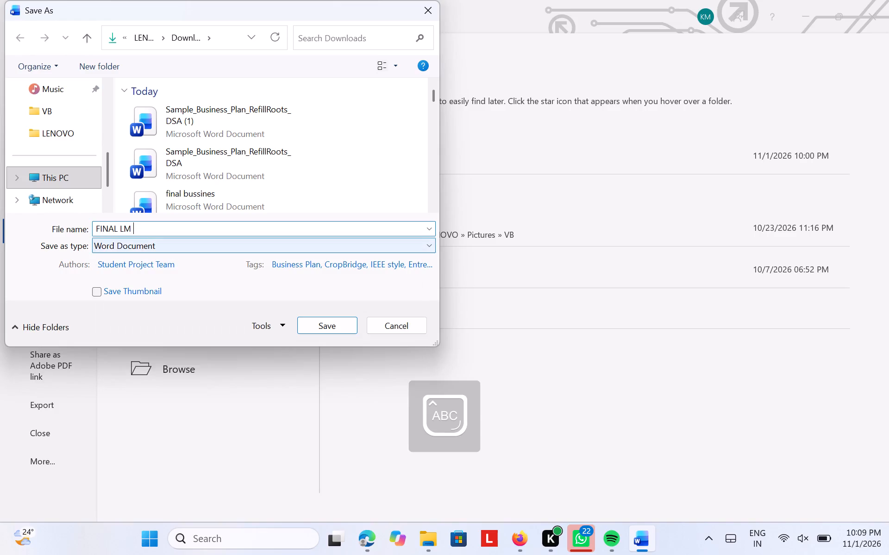
{"action": "key", "text": "BackSpace"}
{"action": "key", "text": "BackSpace"}
{"action": "key", "text": "space"}
{"action": "type", "text": "M R"}
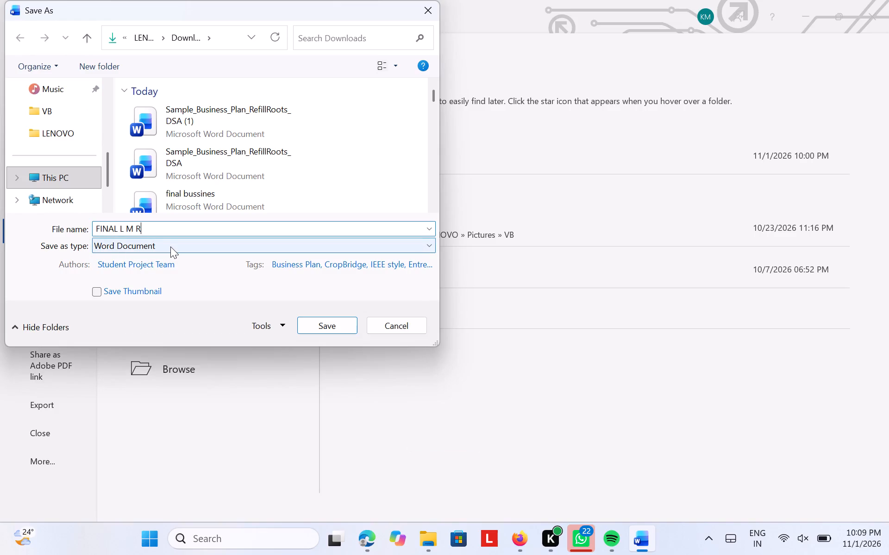
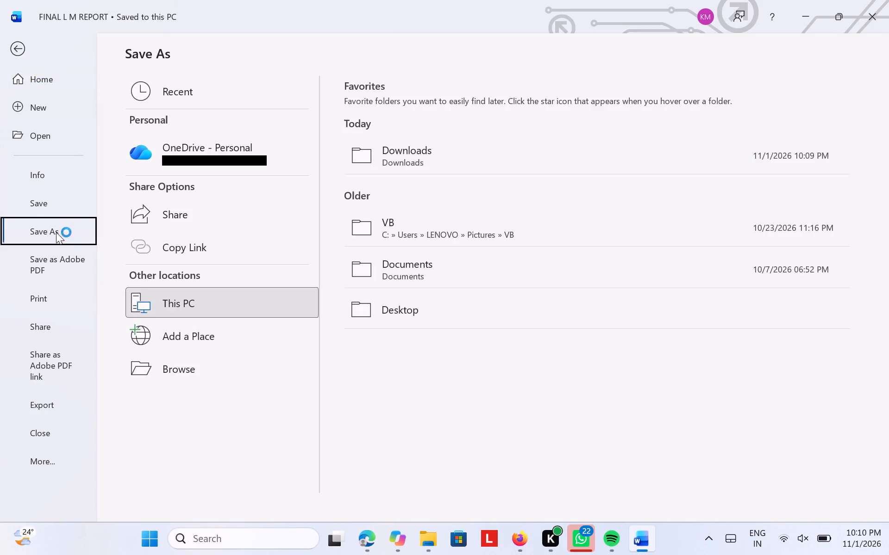
Save a copy of the report in the Downloads folder as FINAL L M REPORT in PDF format.
{"action": "left_click", "coordinate": [410, 153]}
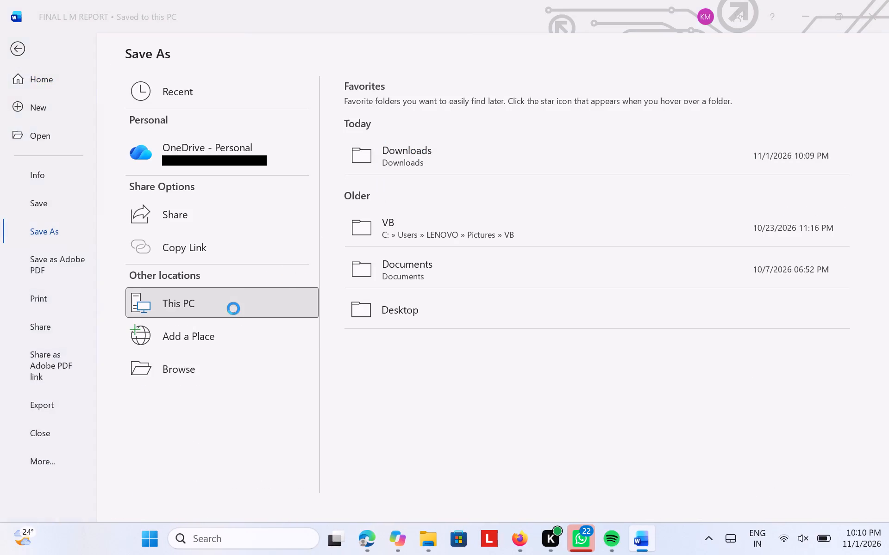
{"action": "left_click", "coordinate": [209, 249]}
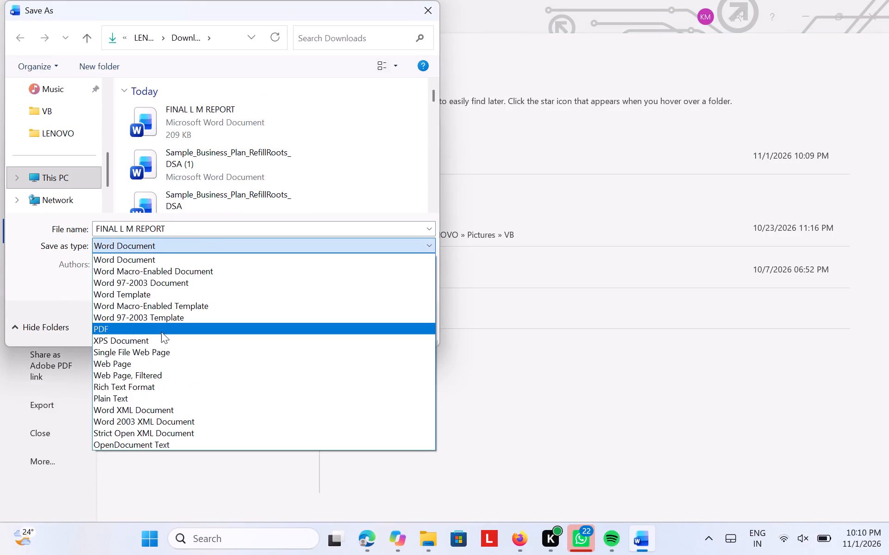
{"action": "left_click", "coordinate": [161, 332]}
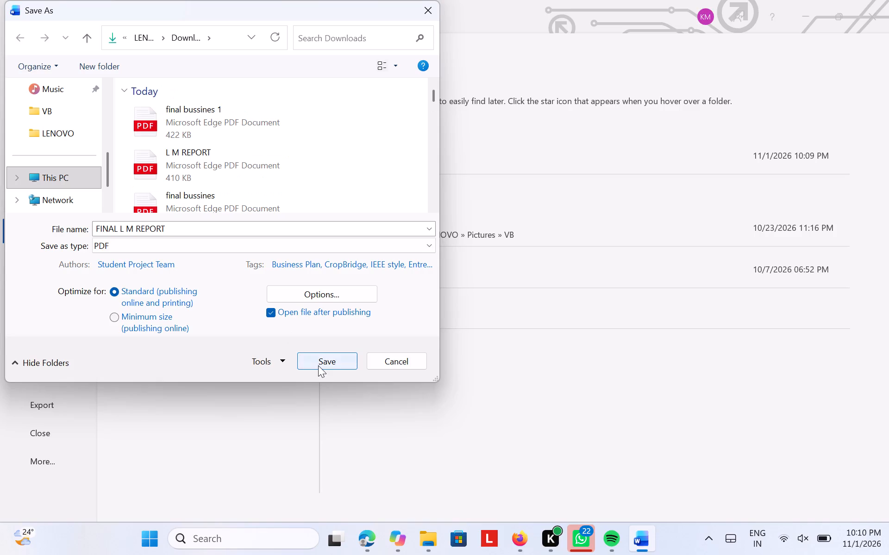